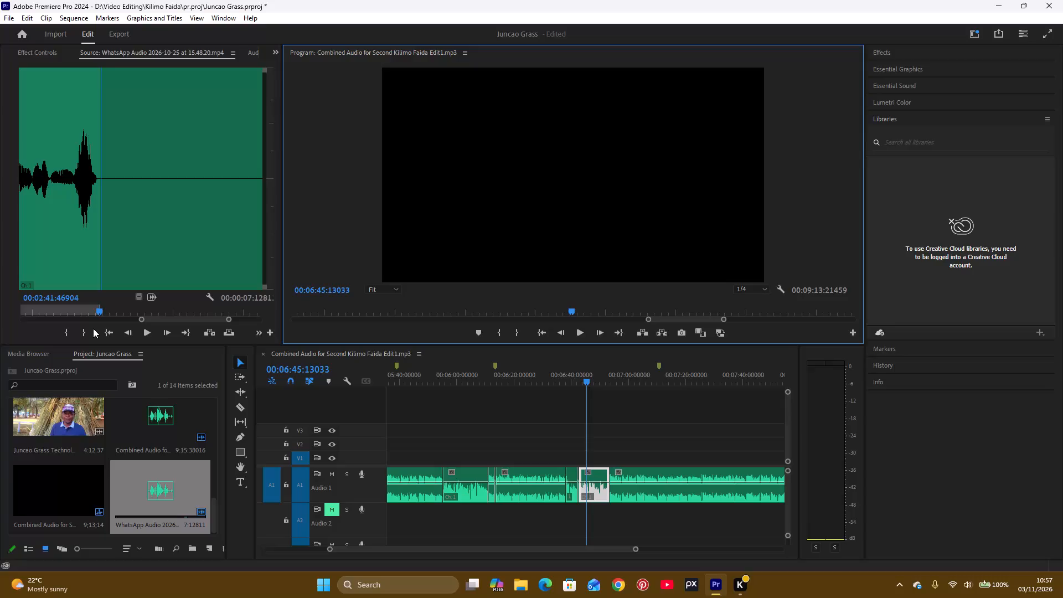
Trim the Out point of the WhatsApp Audio source clip so its marked range lasts 7:12183.
click(90, 330)
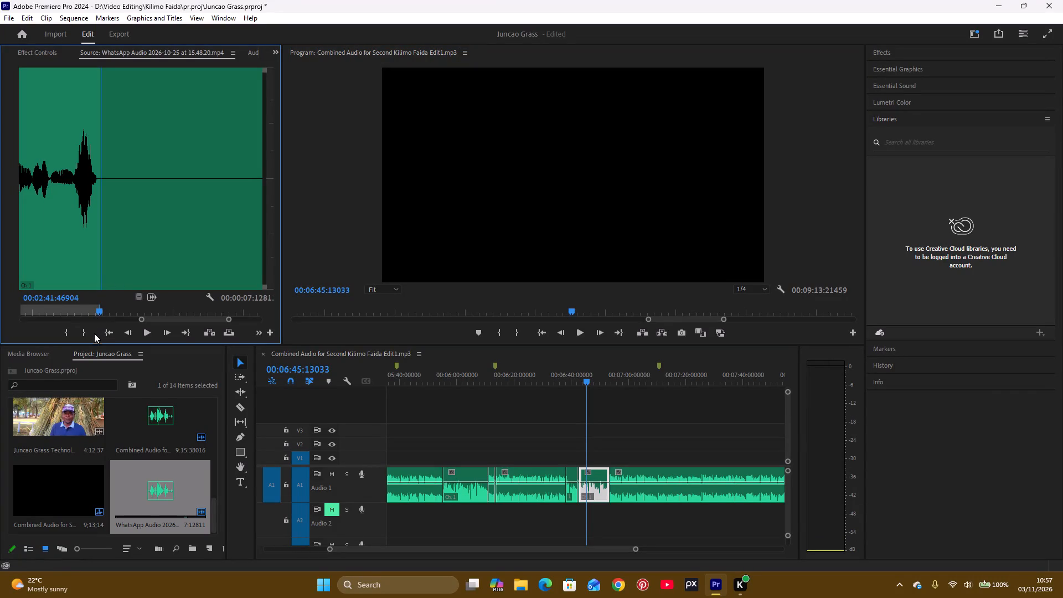
click(100, 309)
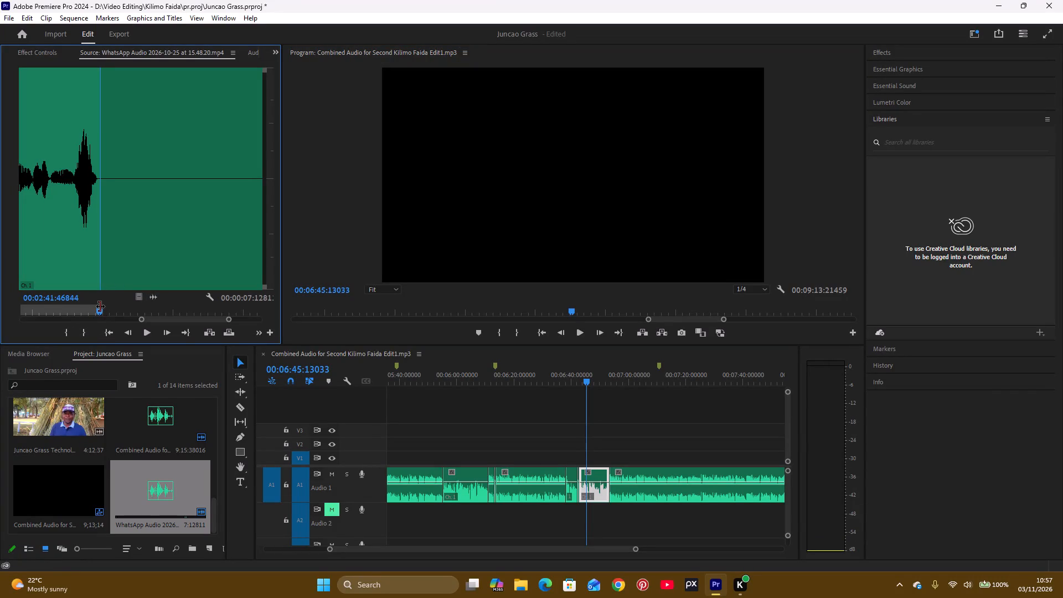
click(100, 307)
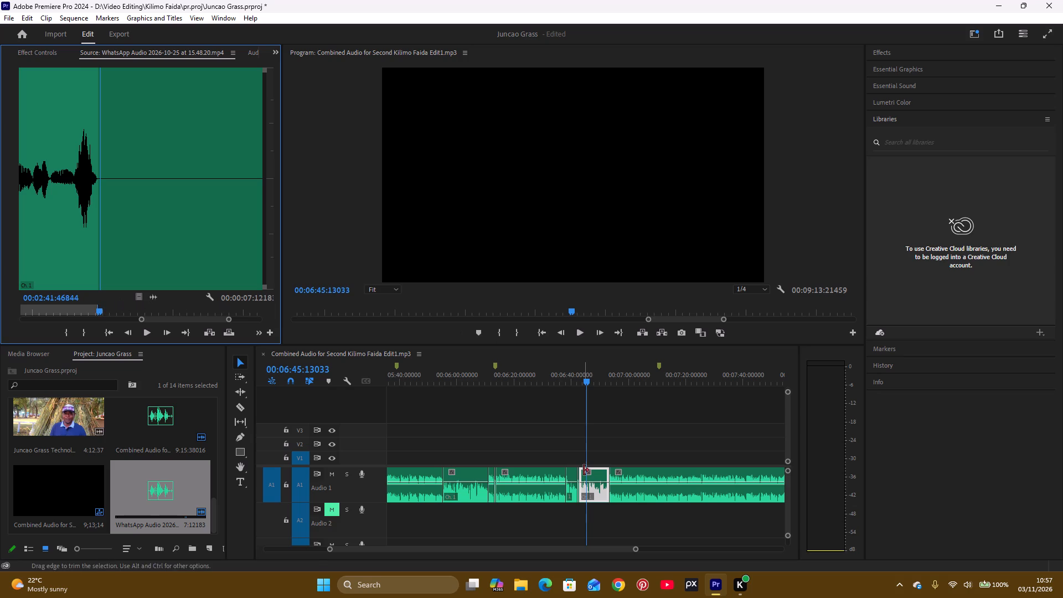
Play the sequence from about 00:07:08 and move the timeline marker near 00:07:10 to about 00:07:17:38000.
click(654, 378)
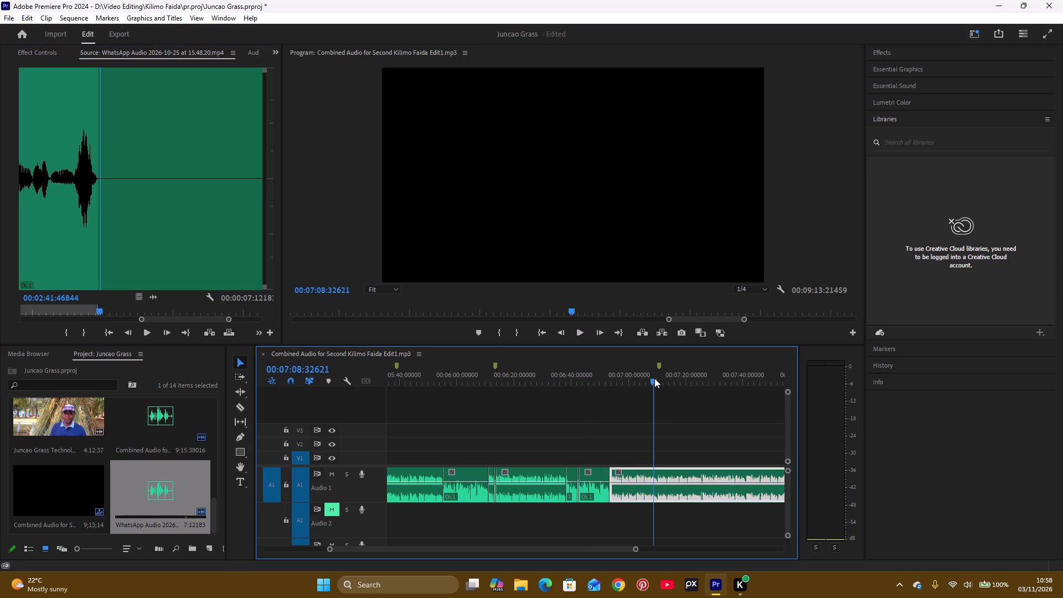
key(space)
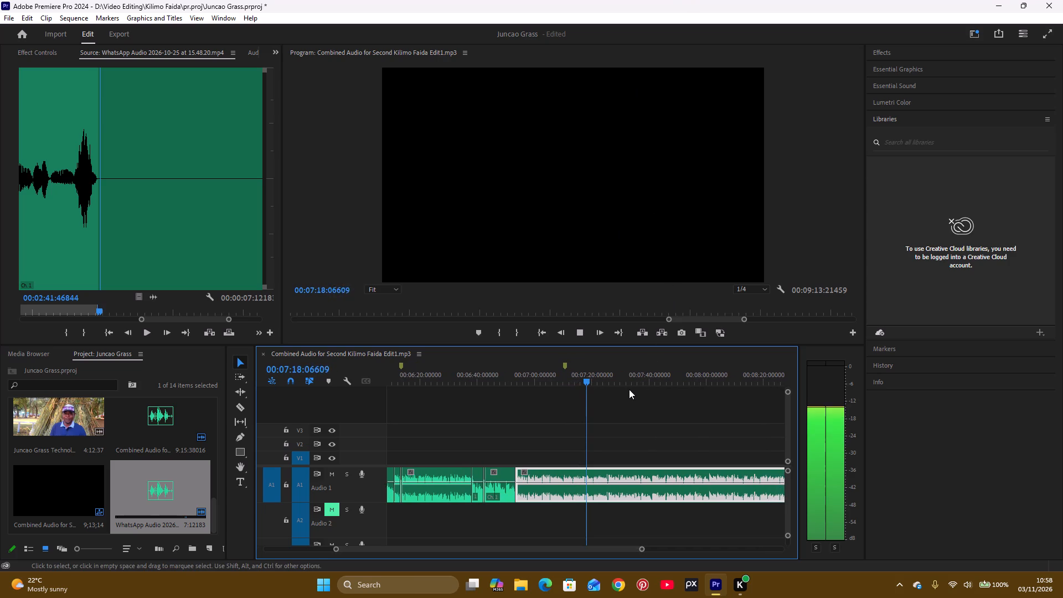
key(space)
drag(644, 550, 581, 568)
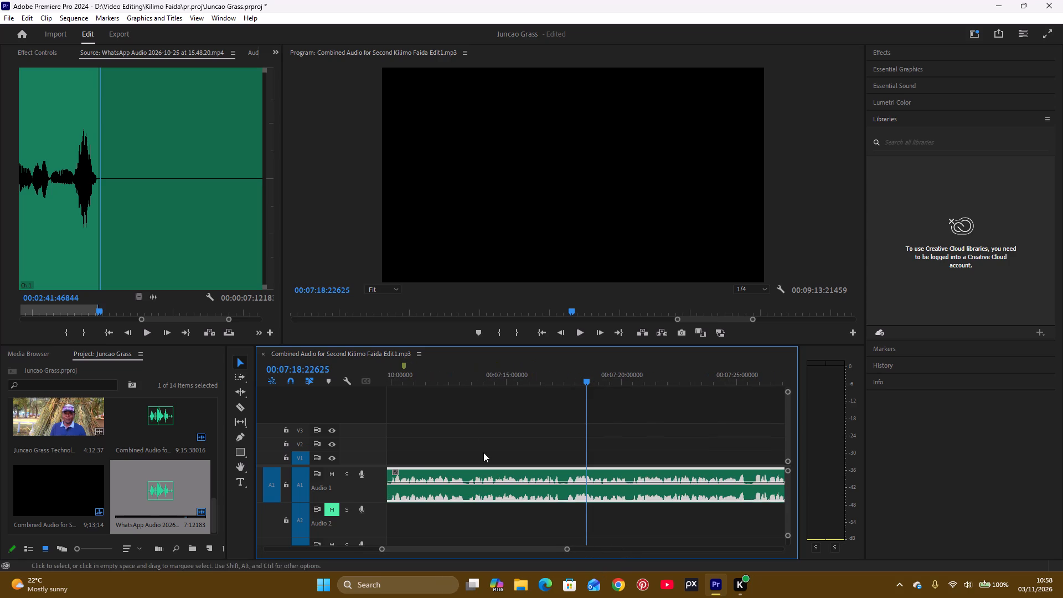
drag(408, 368, 564, 385)
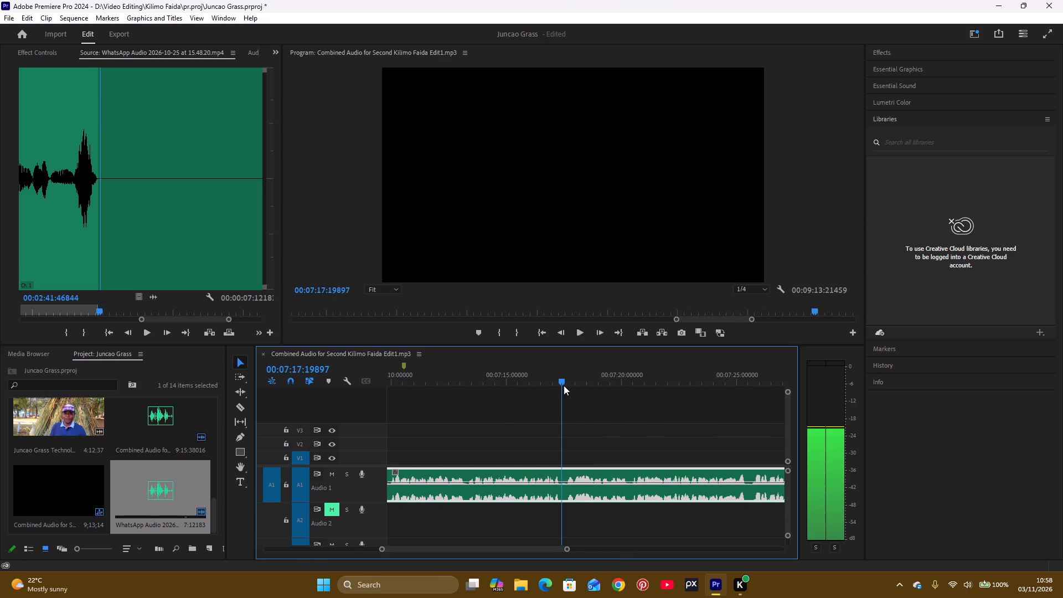
drag(564, 385, 565, 386)
drag(404, 363, 583, 387)
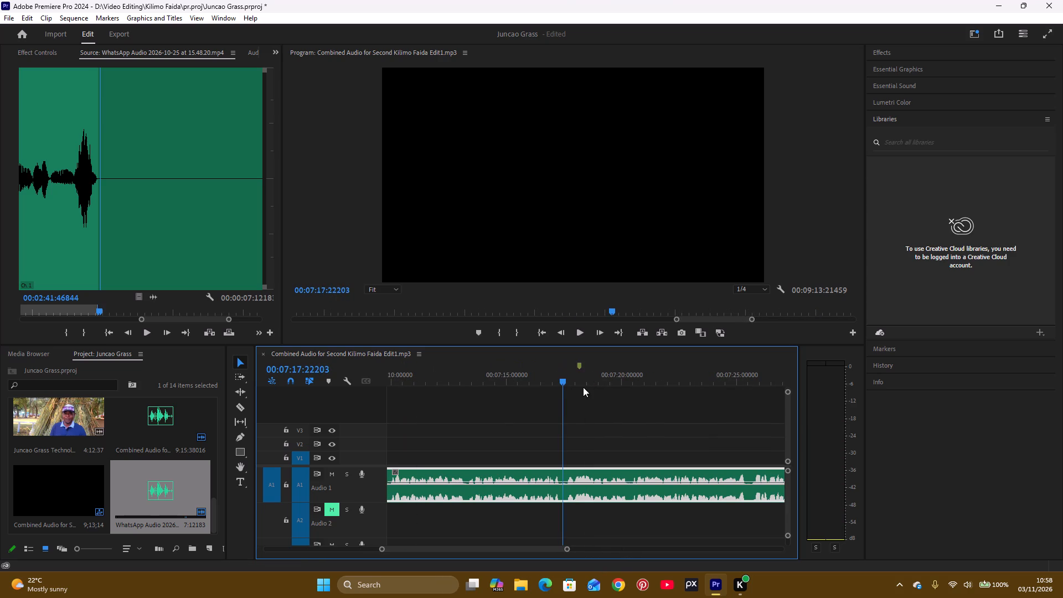
drag(583, 387, 571, 387)
Replay from about 00:07:16 and split the Audio 1 clip in the pause at about 00:07:17:19500.
drag(569, 384, 529, 406)
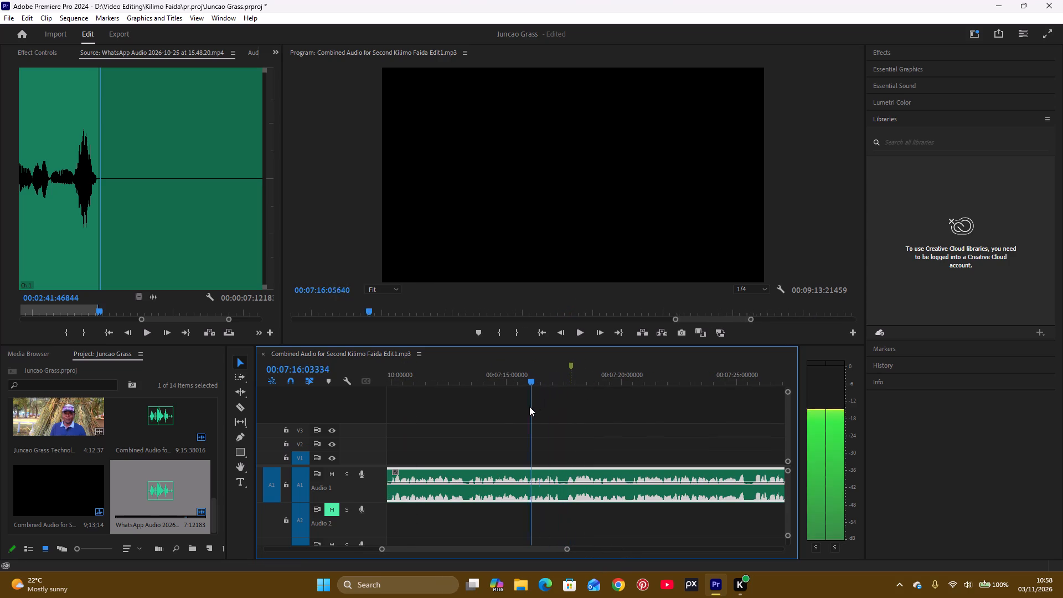
drag(529, 406, 529, 407)
key(space)
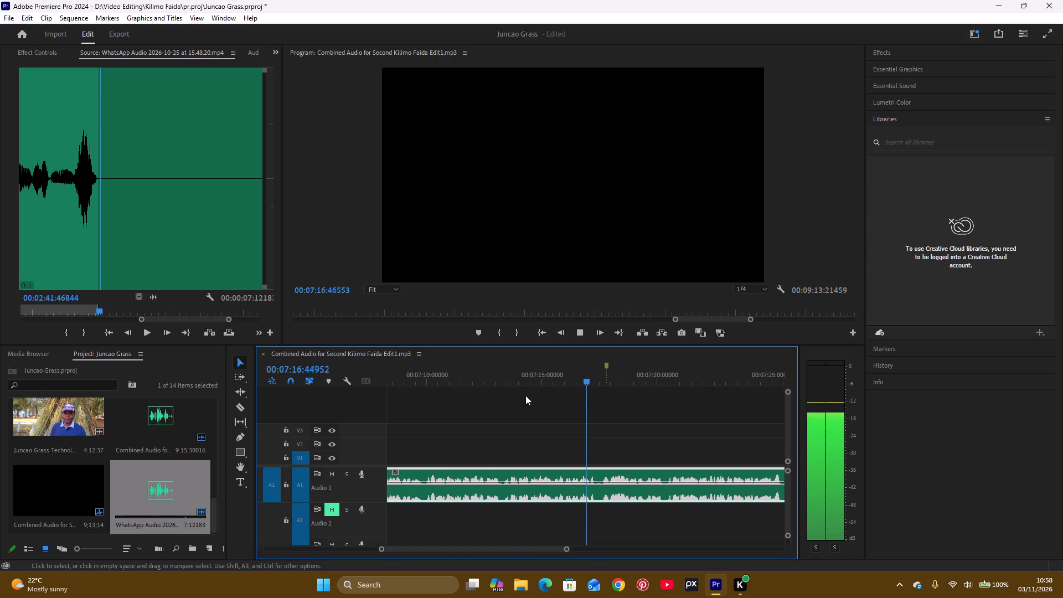
key(space)
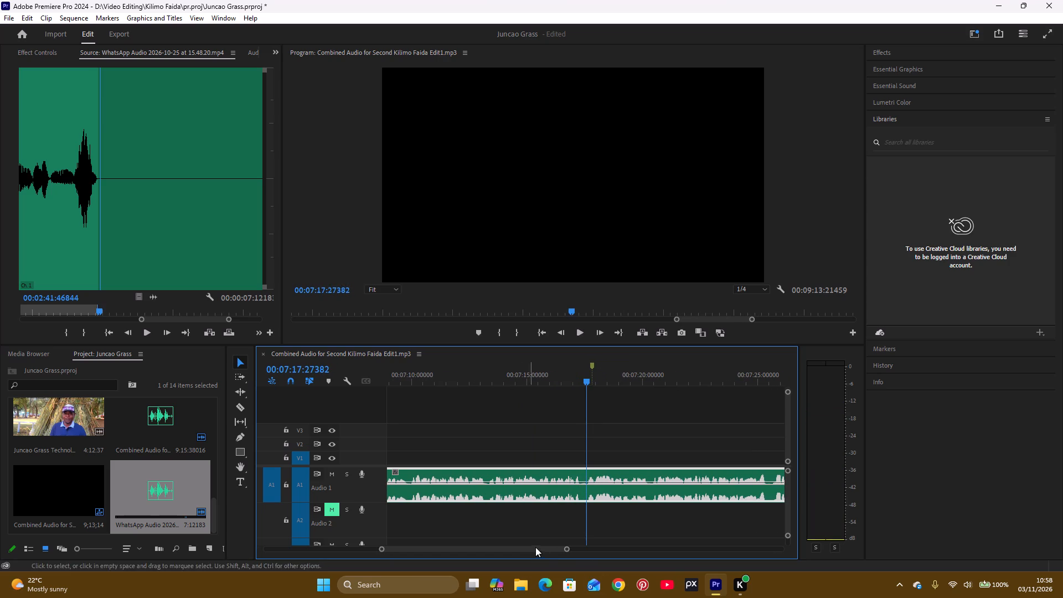
drag(567, 550, 518, 574)
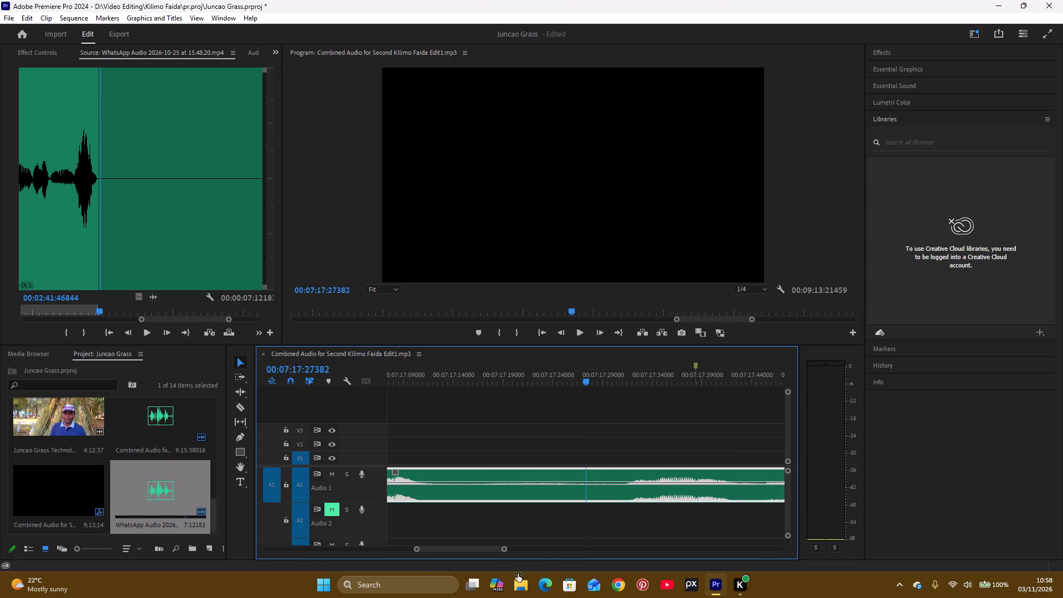
drag(518, 574, 518, 574)
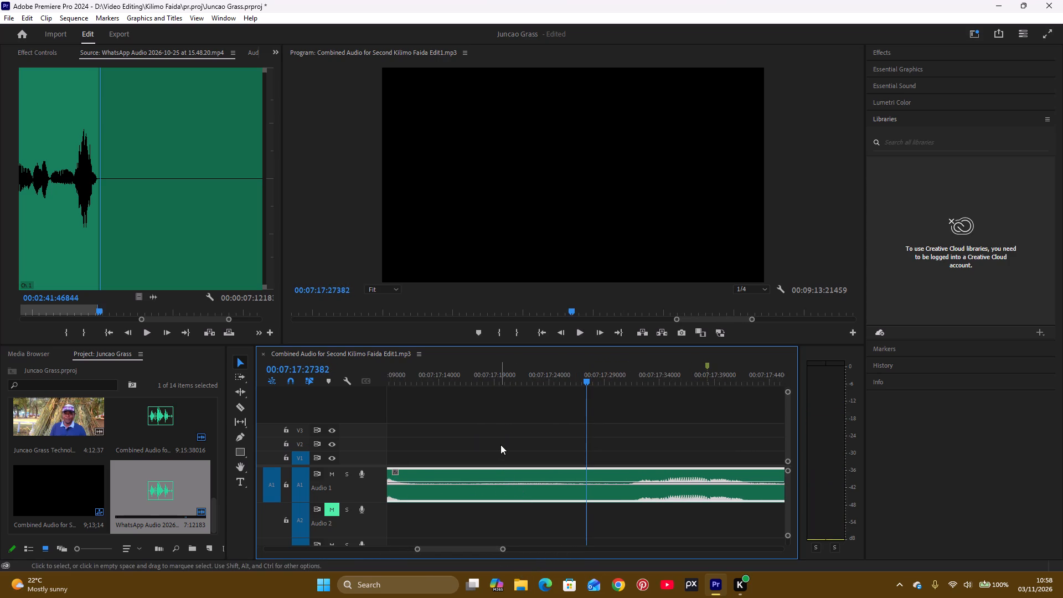
key(c)
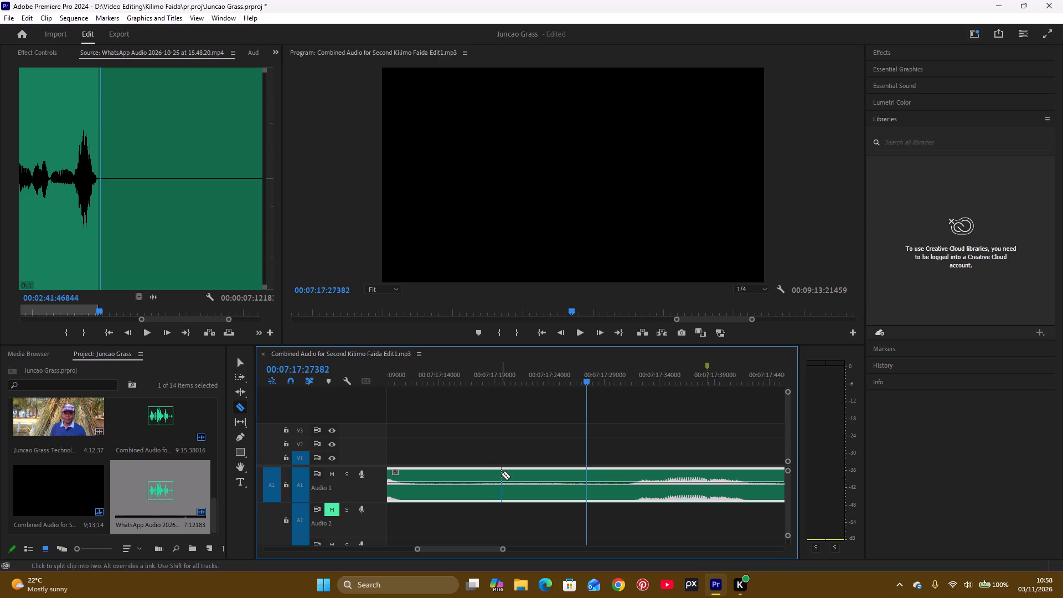
click(501, 476)
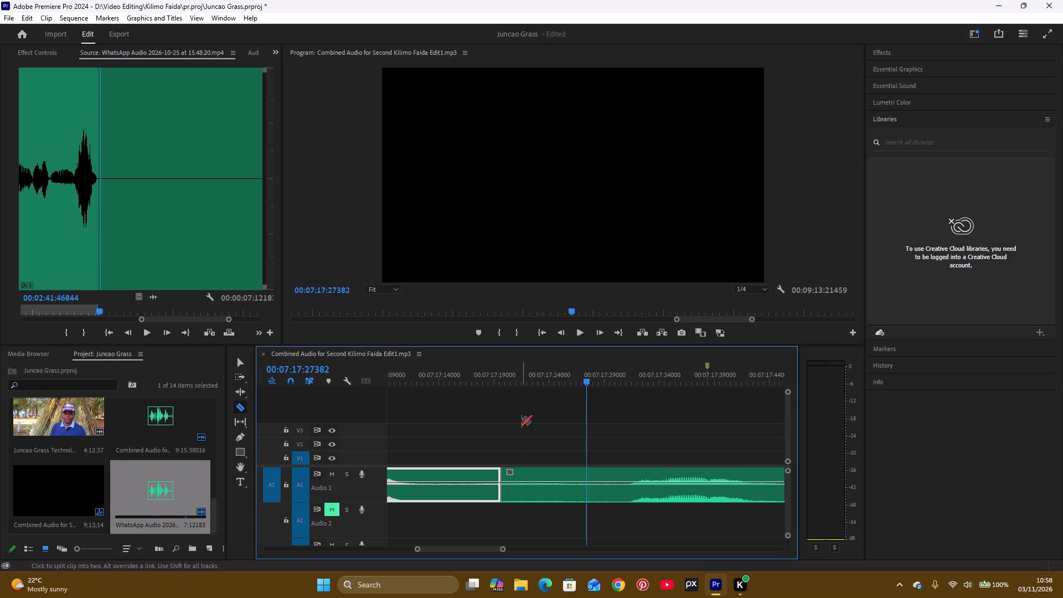
Play and scrub the Audio 1 clip just after the cut to check the speech up to about 00:07:18:07000.
click(500, 378)
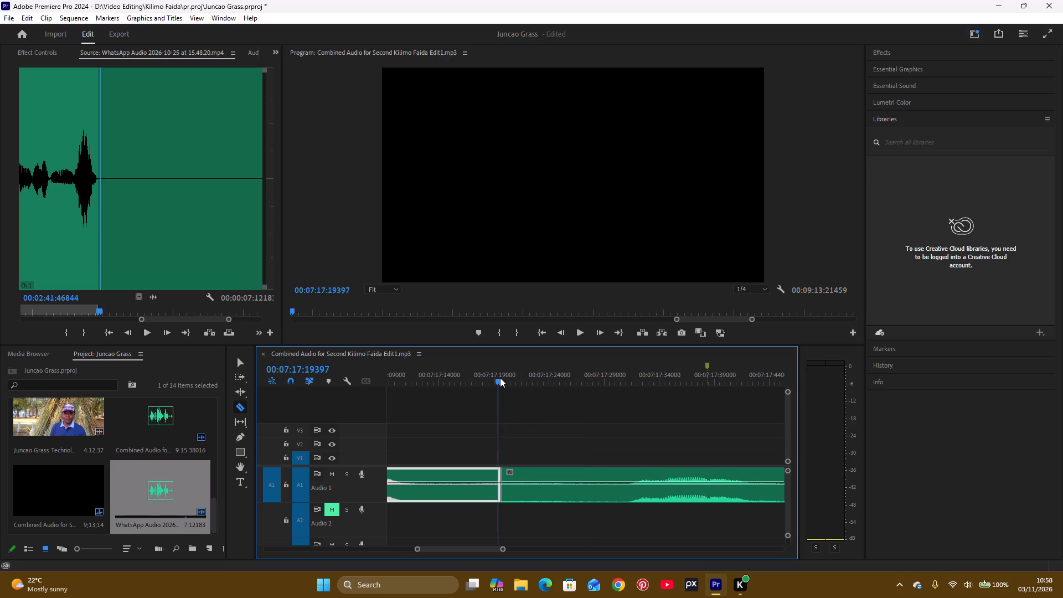
key(space)
key(space)
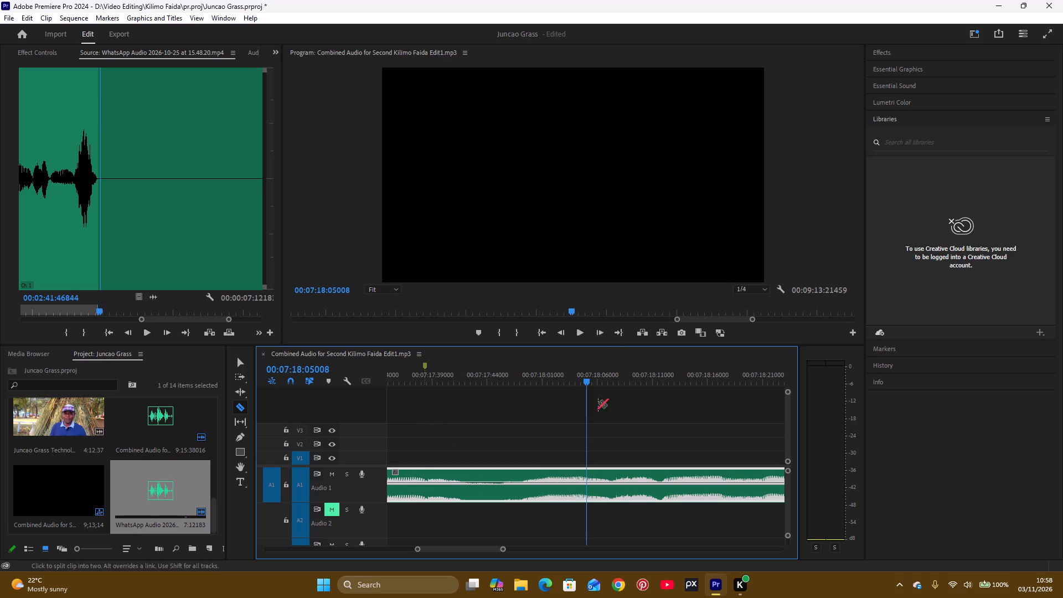
drag(587, 380, 415, 411)
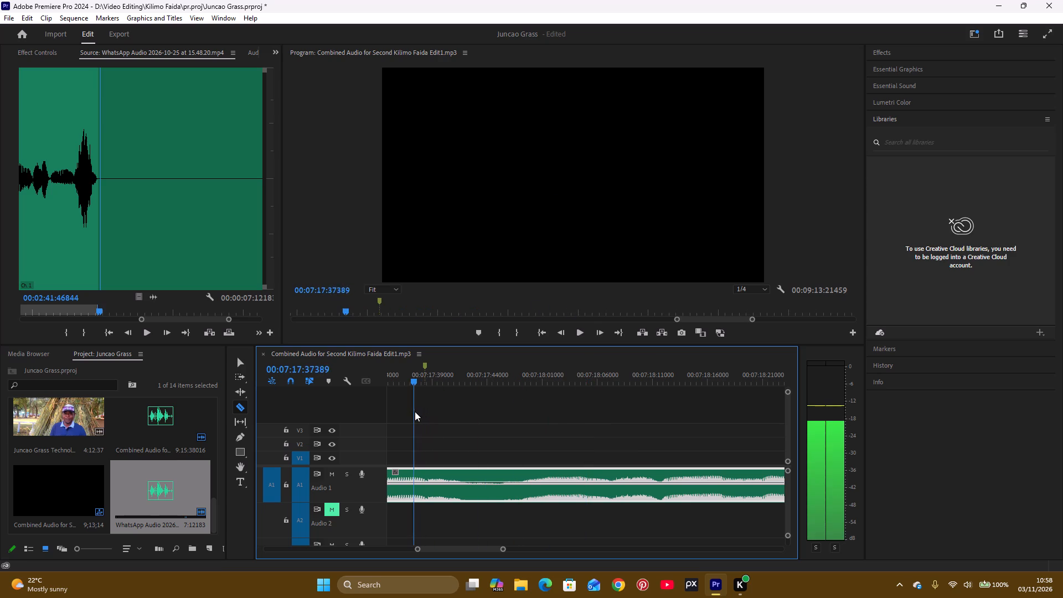
drag(415, 411, 577, 404)
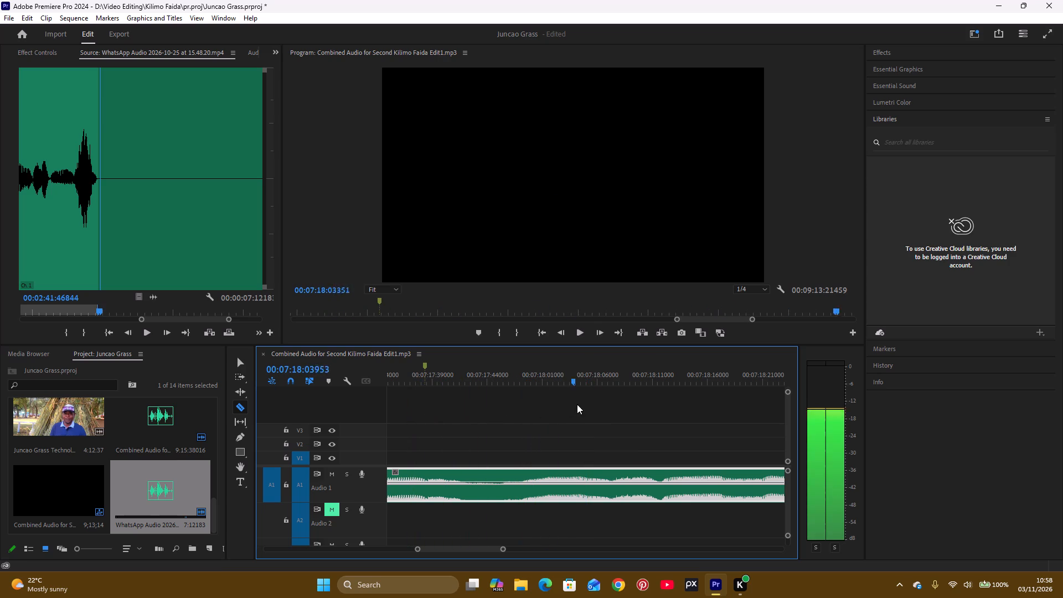
drag(577, 404, 611, 399)
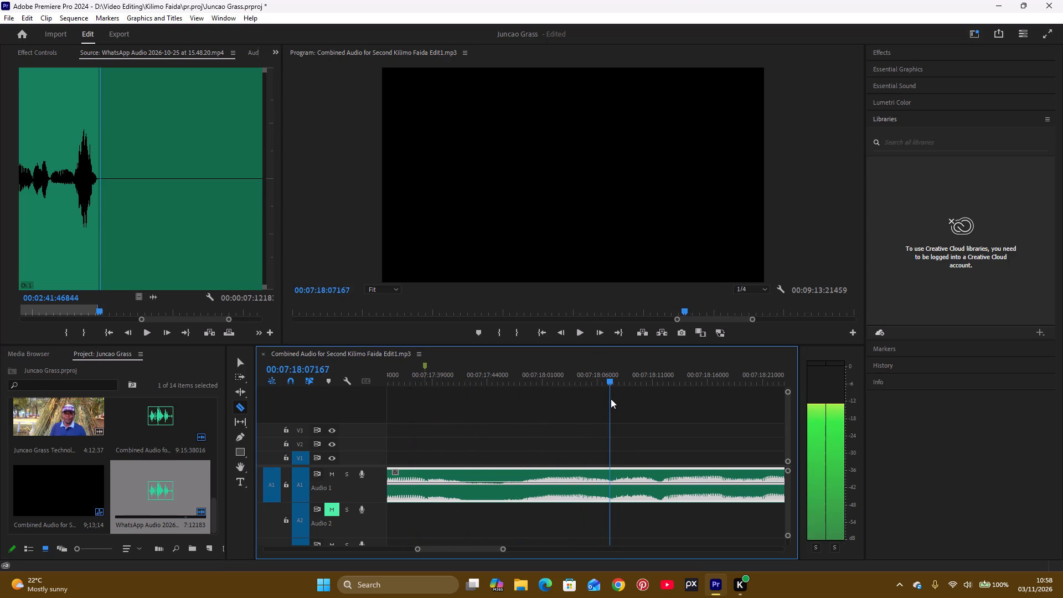
drag(611, 399, 602, 406)
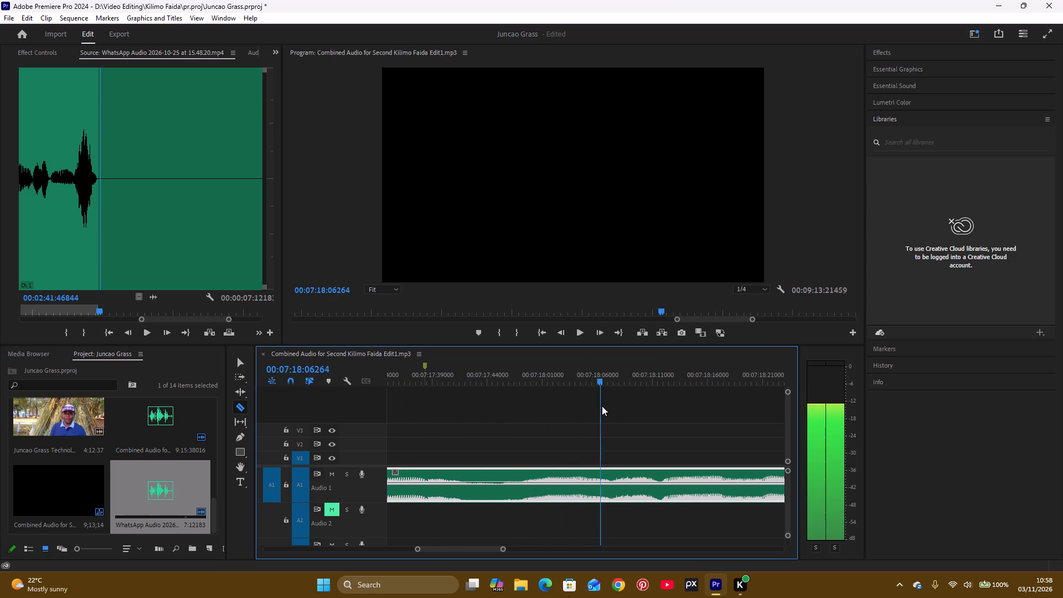
drag(602, 406, 602, 406)
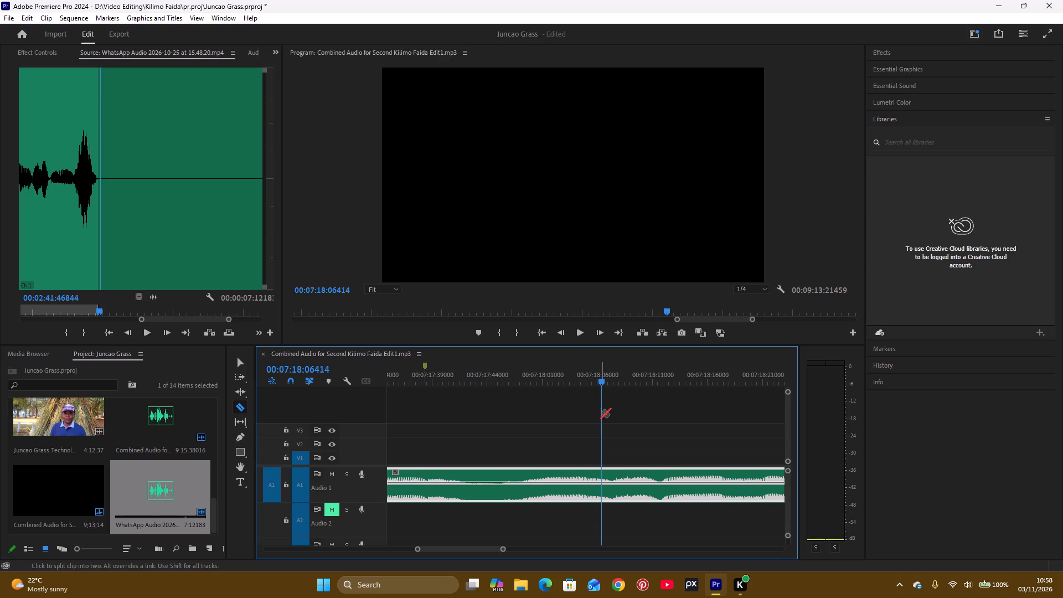
Play on from about 00:07:18:06400 and split the Audio 1 clip in the silent gap at about 00:07:25:23300.
click(601, 379)
key(space)
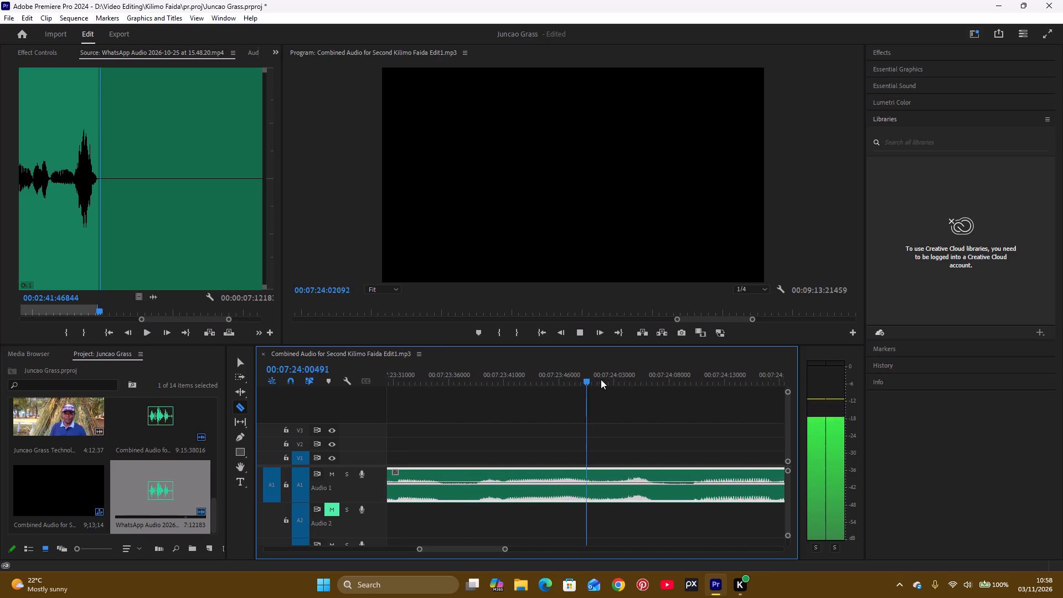
key(space)
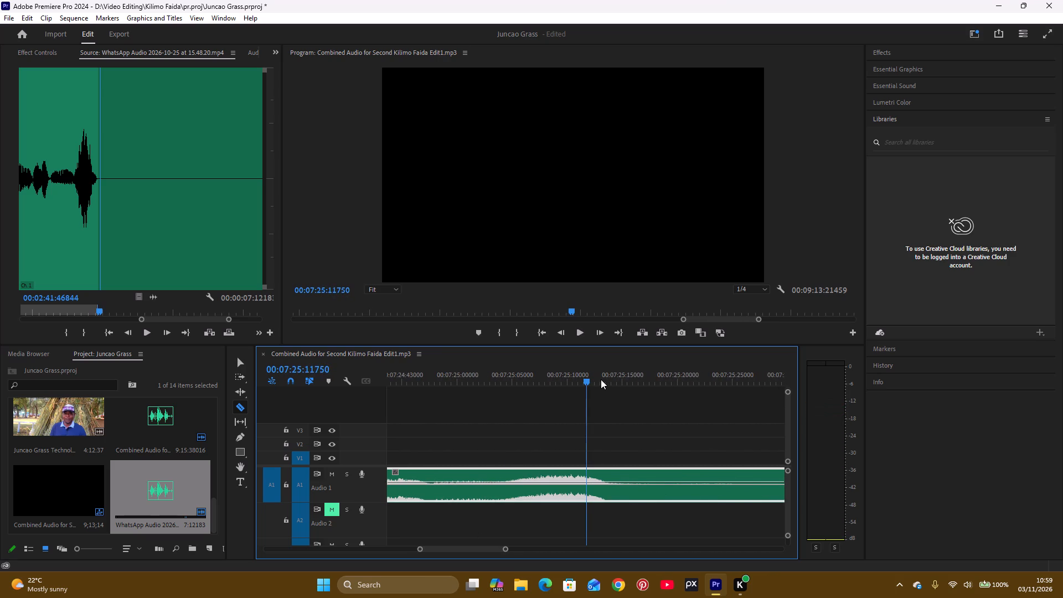
key(space)
key(space)
drag(584, 378, 594, 379)
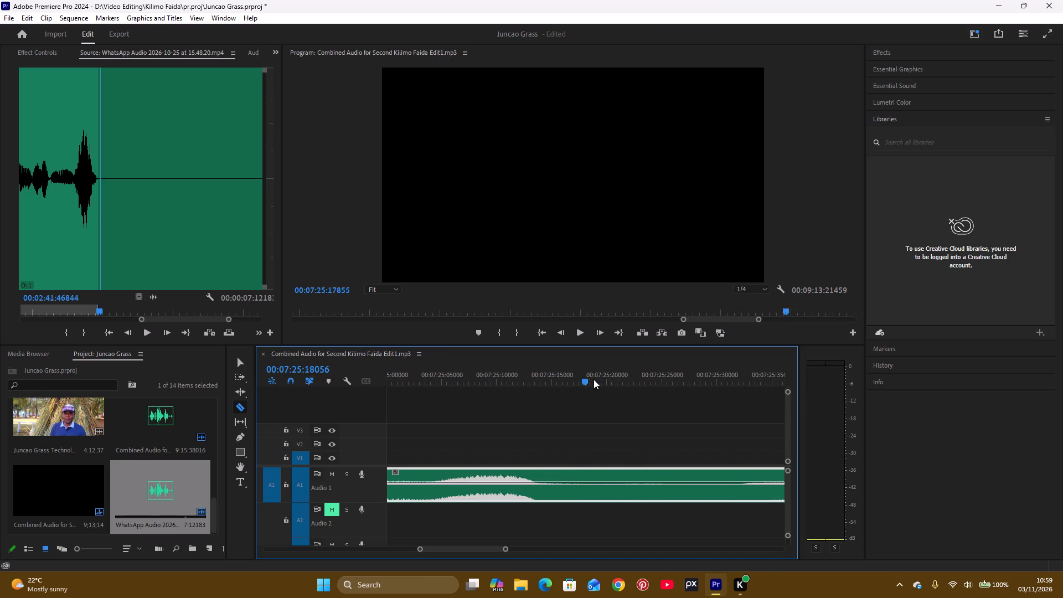
drag(594, 379, 752, 396)
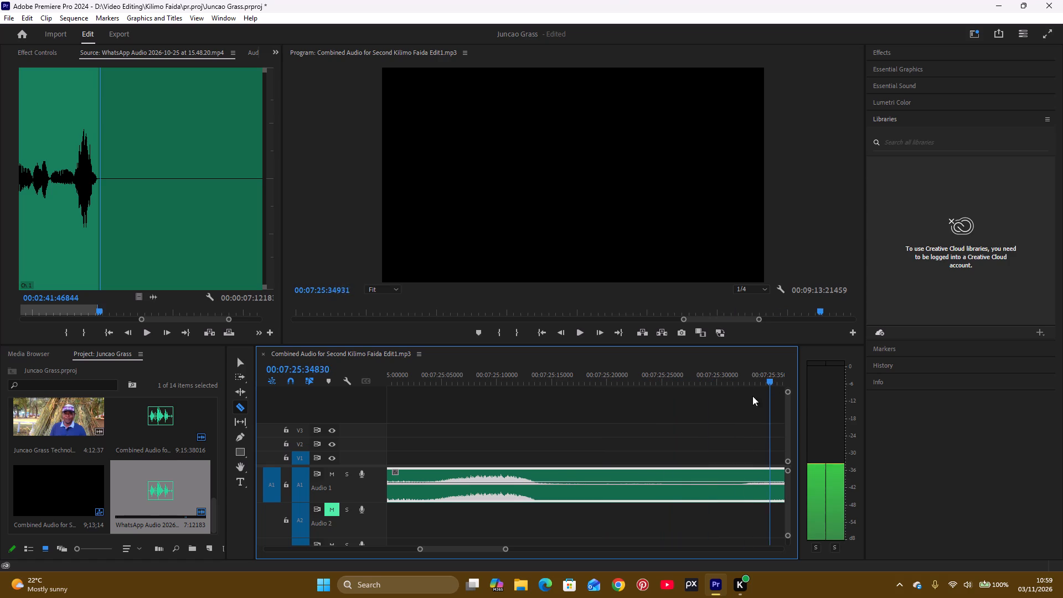
drag(752, 396, 656, 429)
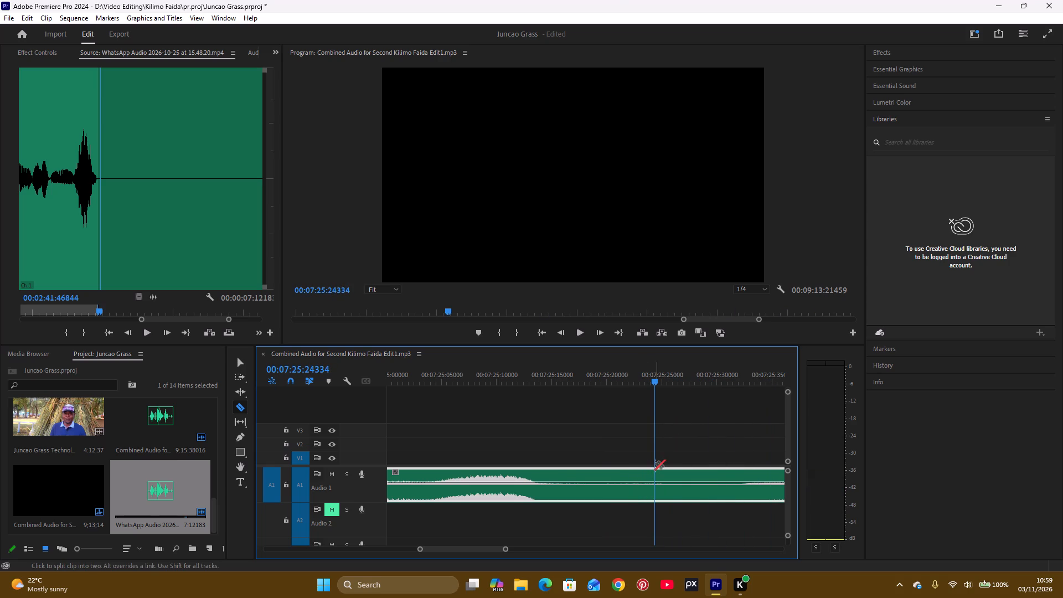
click(643, 469)
Delete the Audio 1 segment between the two cuts, leaving the gap open.
key(v)
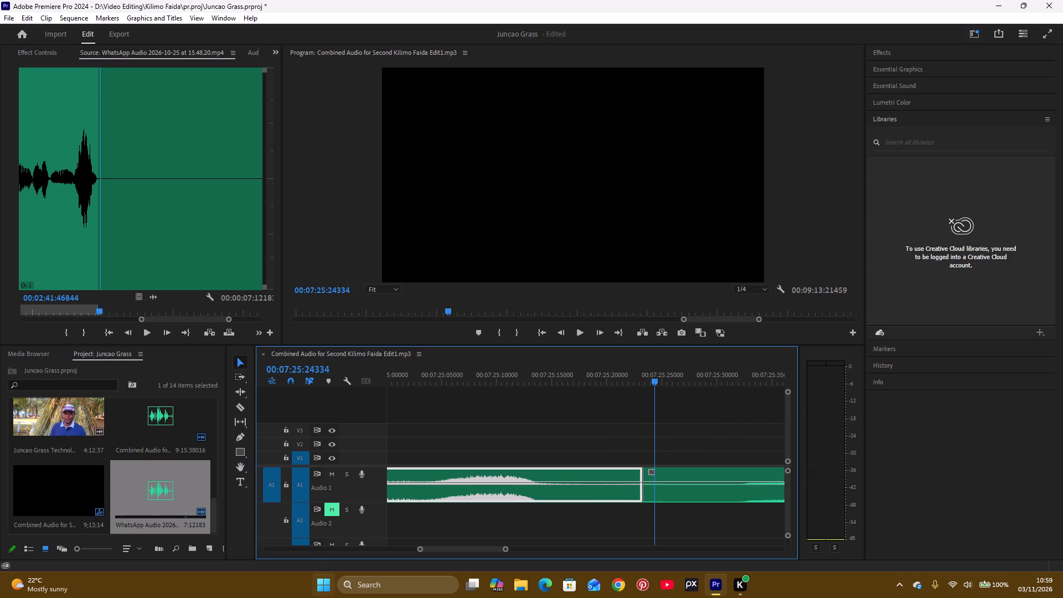
click(502, 496)
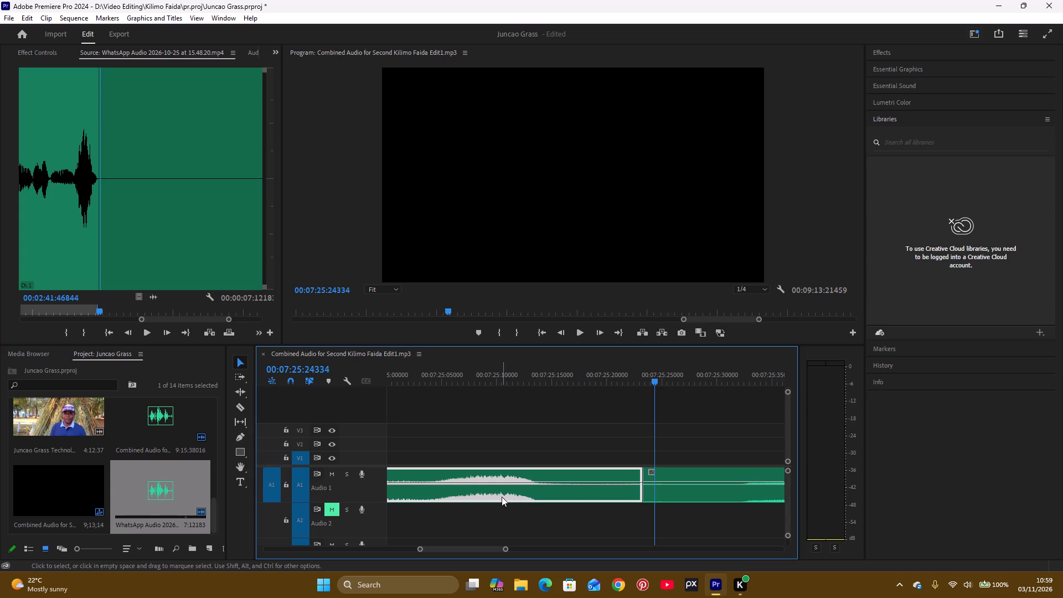
key(Delete)
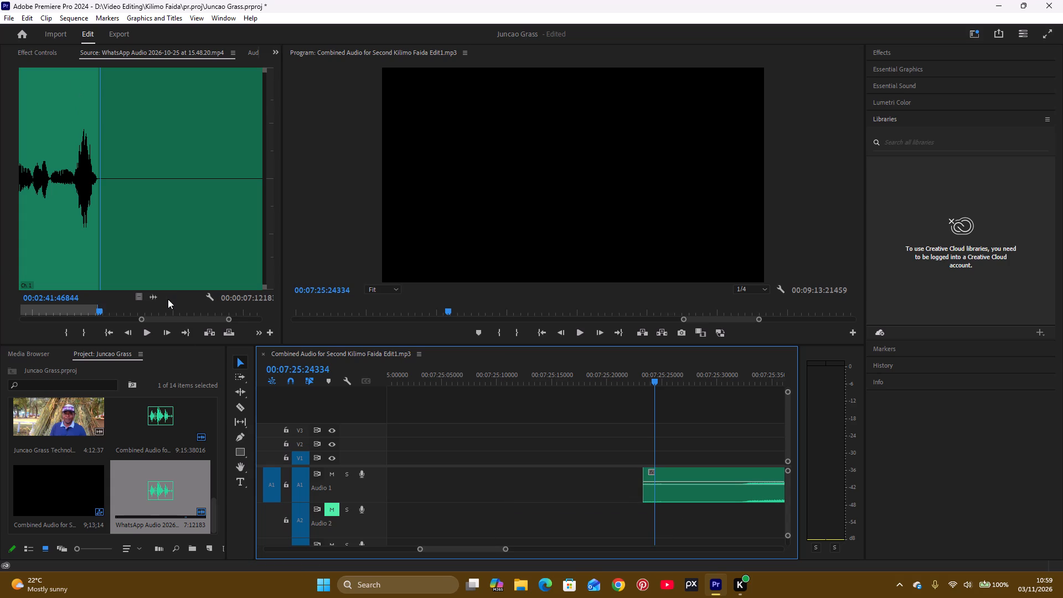
Place the marked audio of the WhatsApp Audio source clip on Audio 2, starting at about 00:07:21:32000.
click(151, 302)
drag(151, 297, 448, 497)
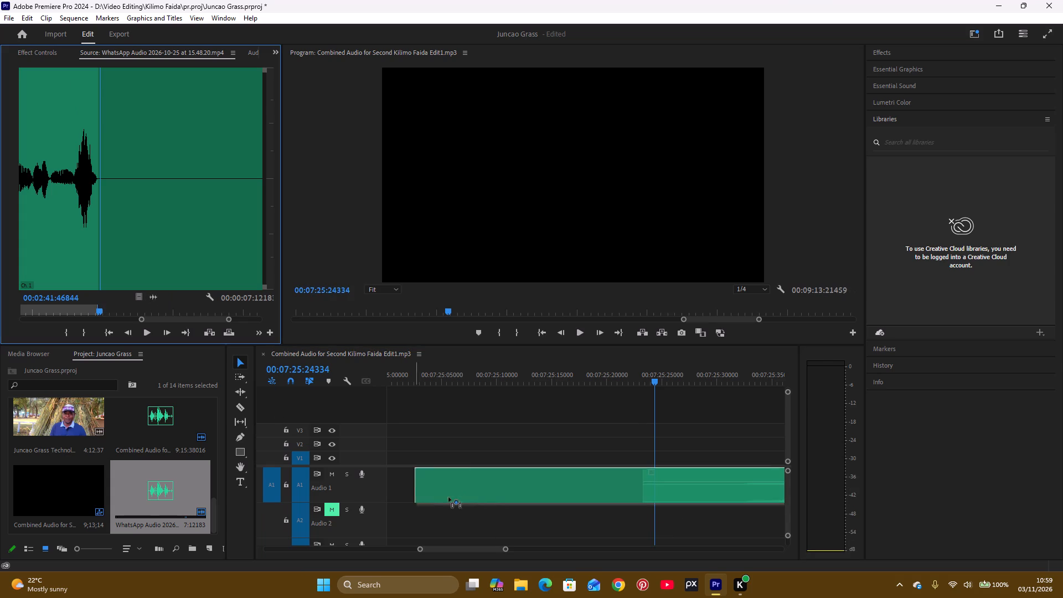
drag(448, 497, 336, 532)
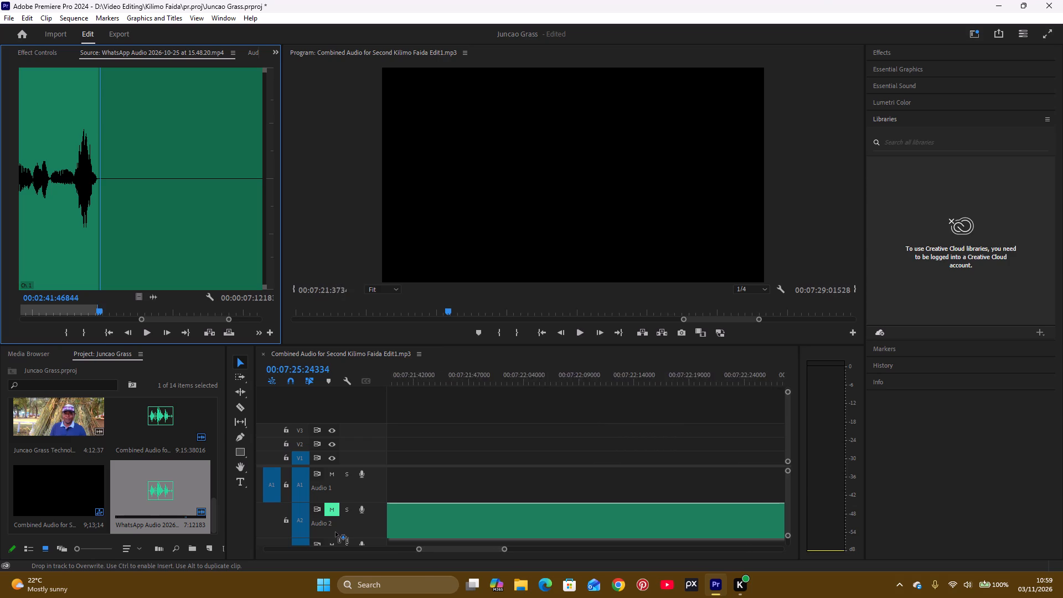
drag(336, 532, 419, 535)
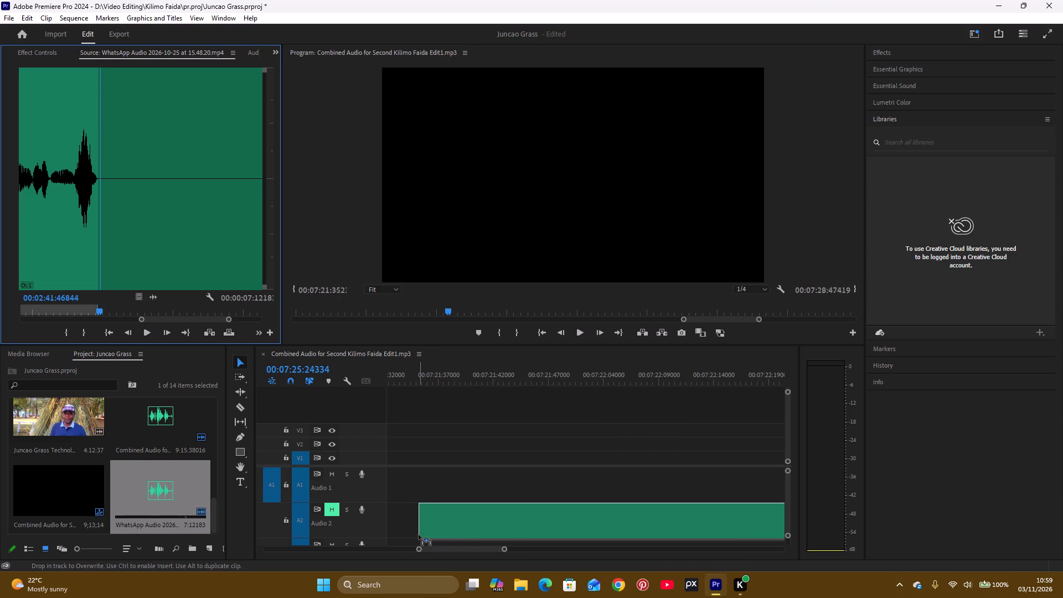
drag(419, 535, 401, 535)
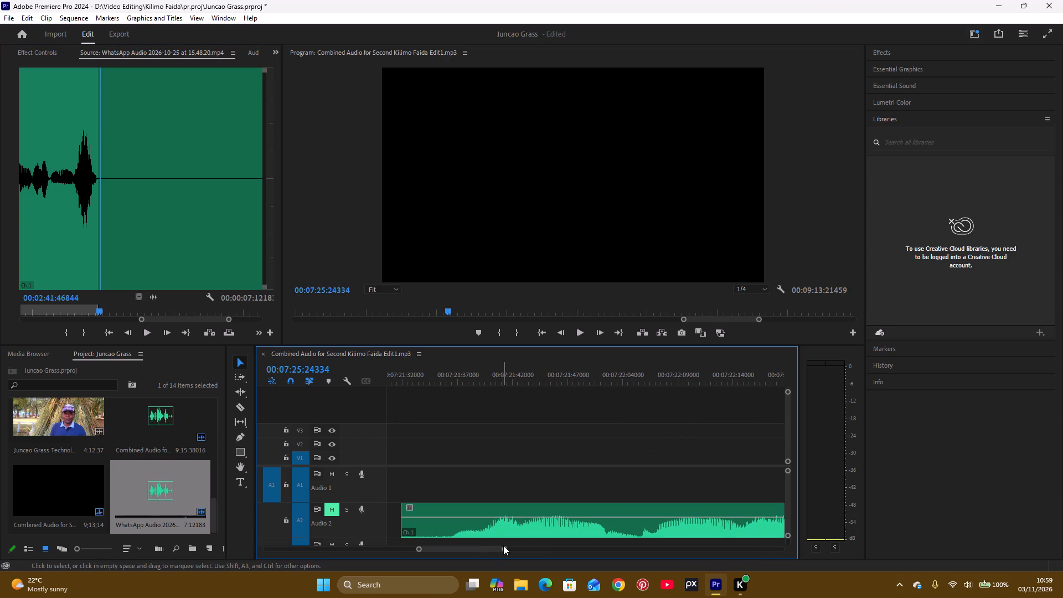
Move the WhatsApp audio clip from Audio 2 into the Audio 1 gap, starting at the end of the preceding segment, about 00:07:17.
drag(504, 548, 592, 527)
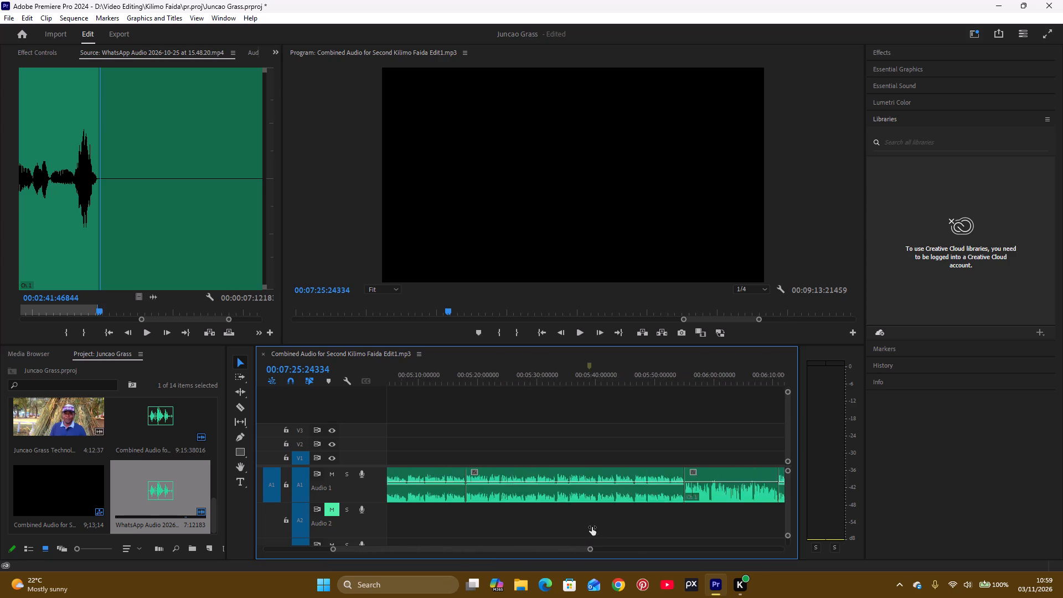
drag(592, 527, 702, 528)
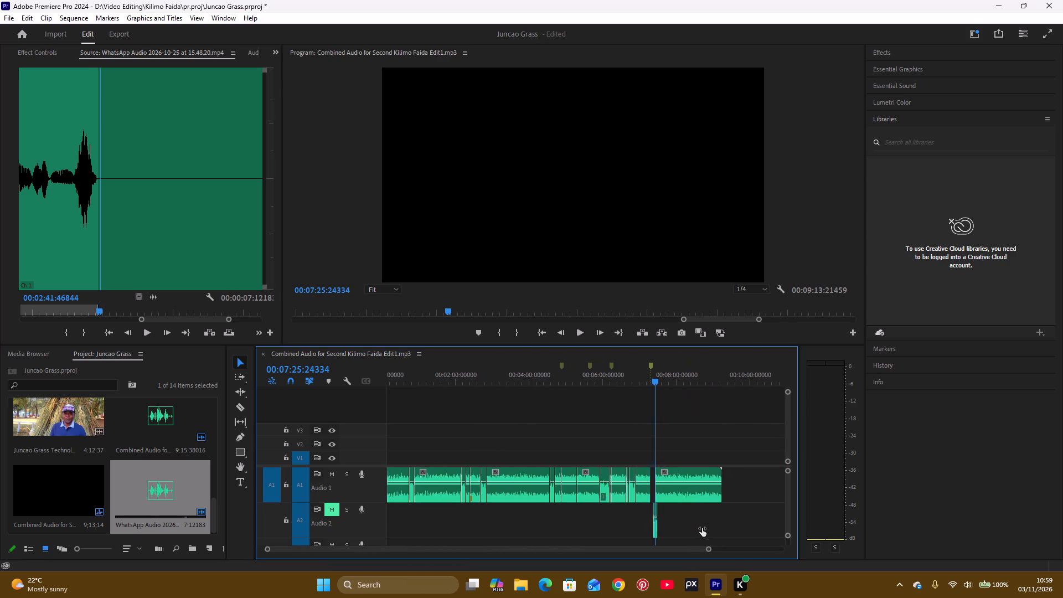
drag(702, 528, 617, 567)
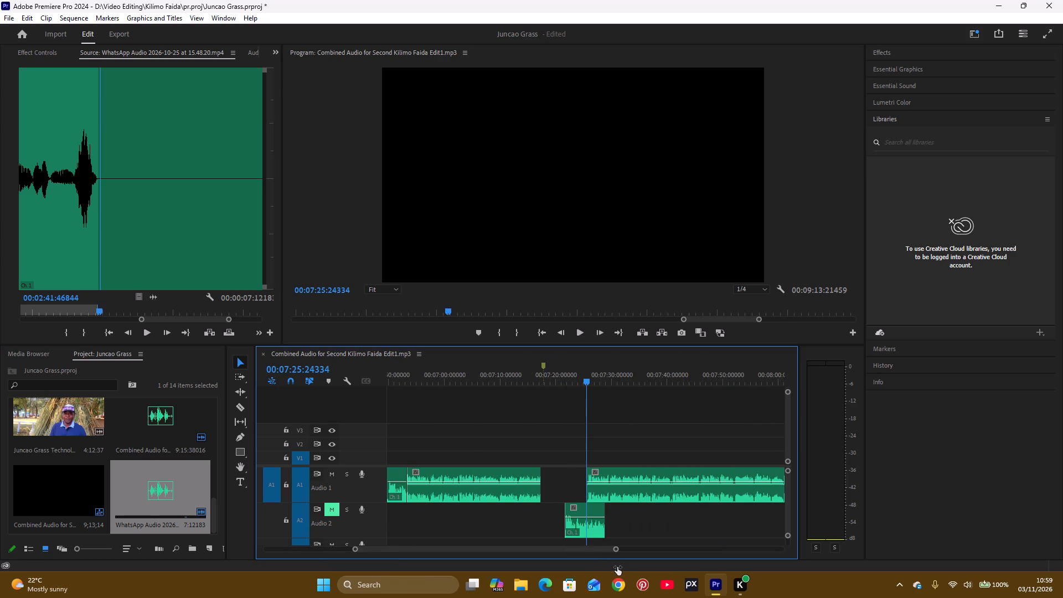
drag(617, 567, 610, 571)
drag(572, 519, 546, 521)
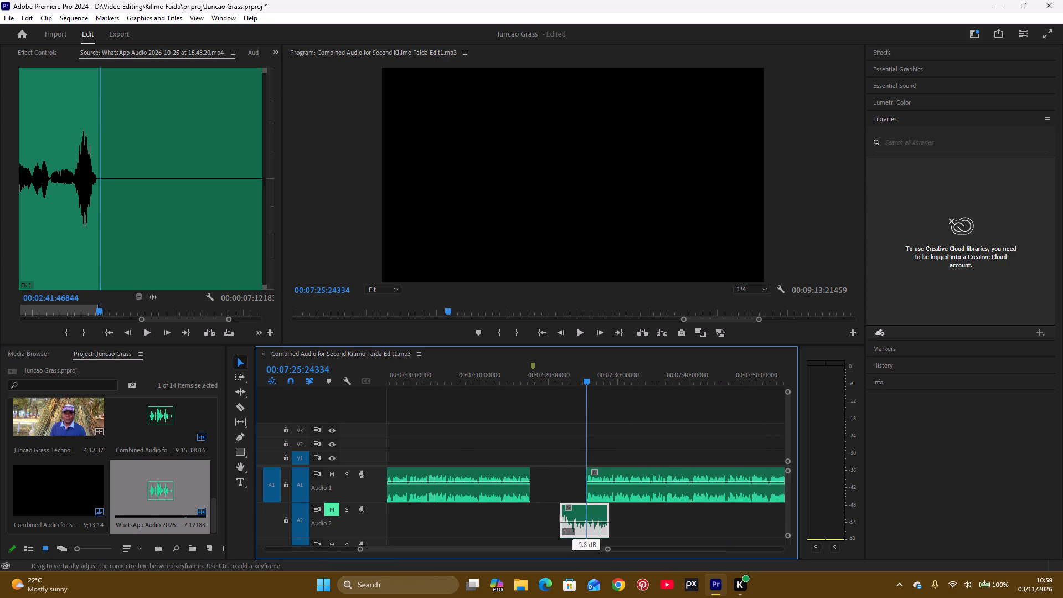
drag(546, 521, 541, 520)
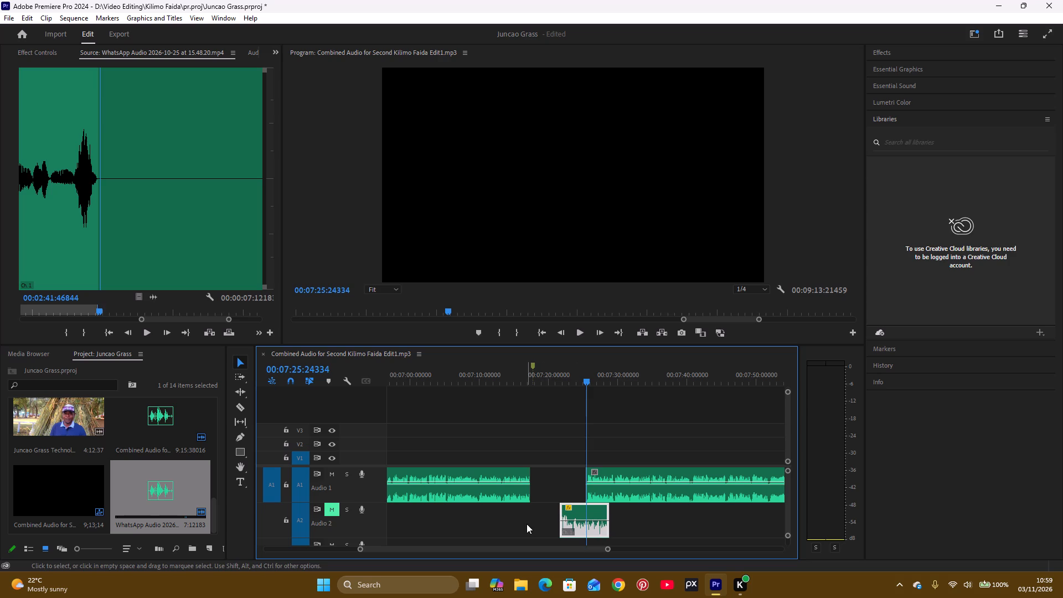
key(ctrl+z)
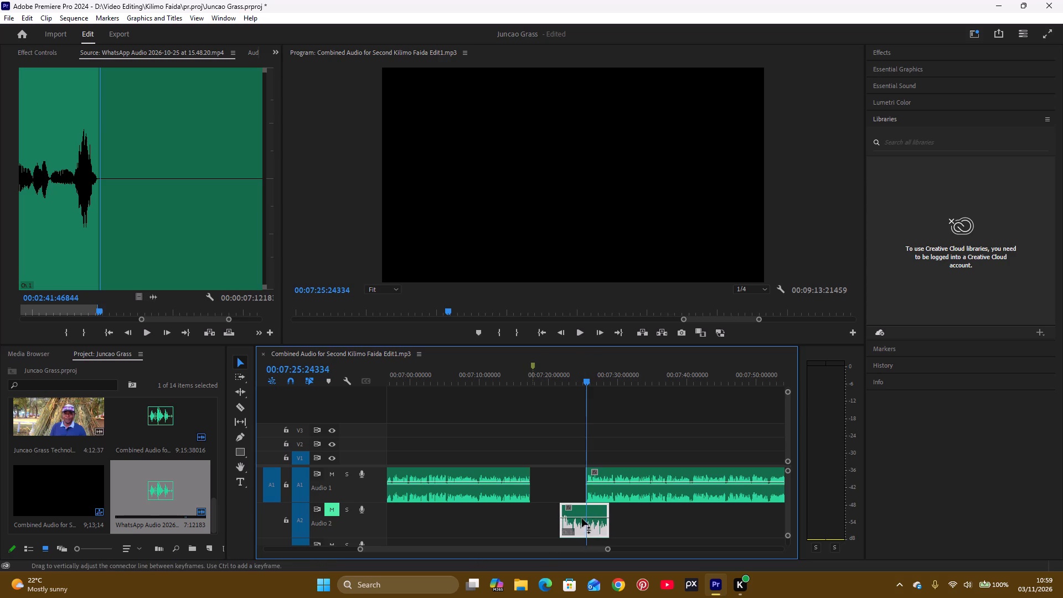
drag(579, 521, 543, 530)
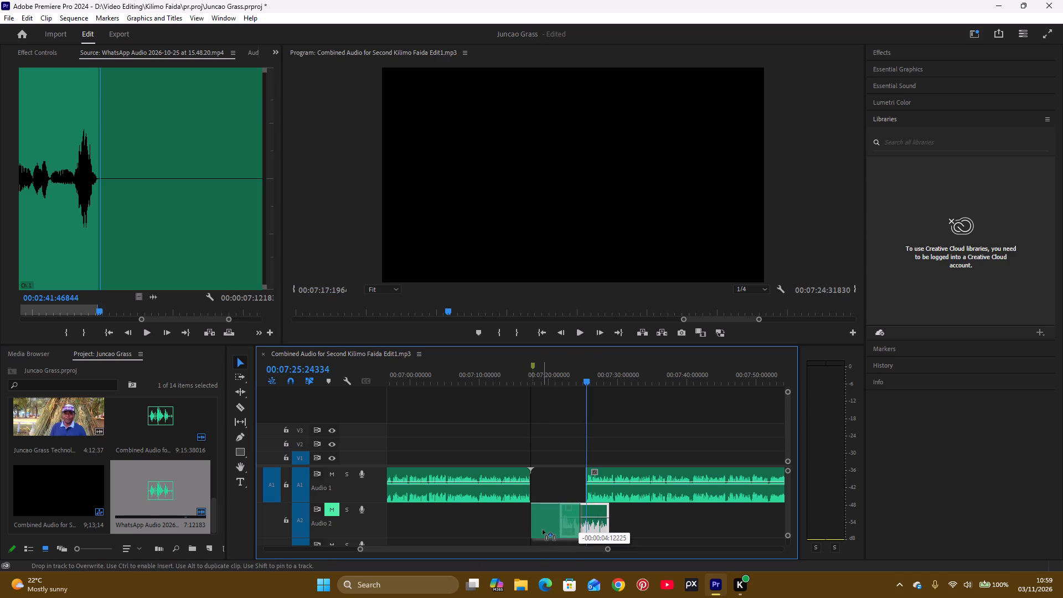
drag(543, 530, 543, 496)
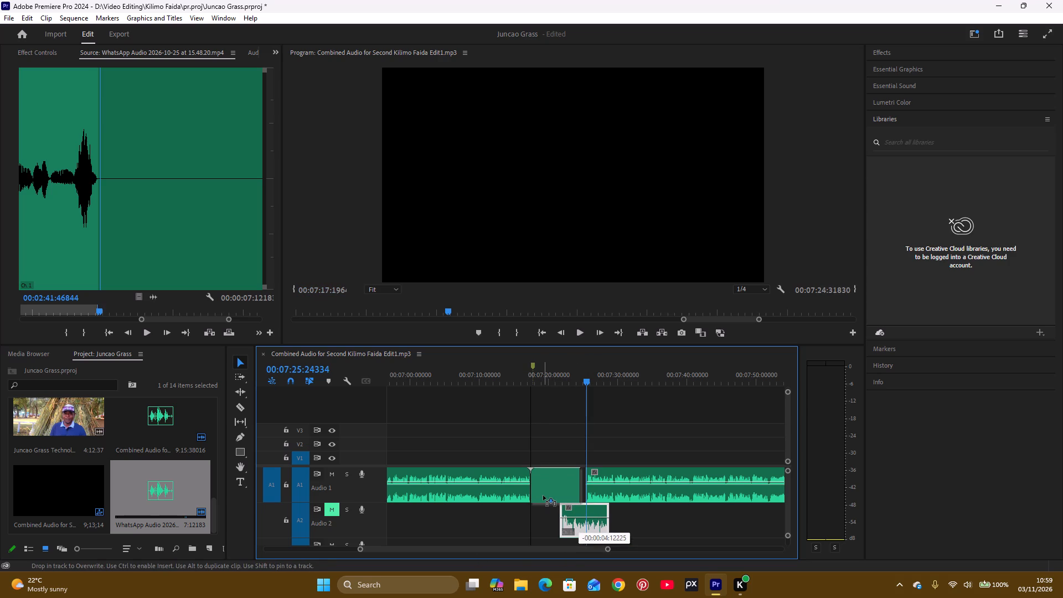
drag(543, 496, 544, 494)
Close the small remaining gap on Audio 1 between the inserted WhatsApp clip and the narration segment after it.
click(583, 495)
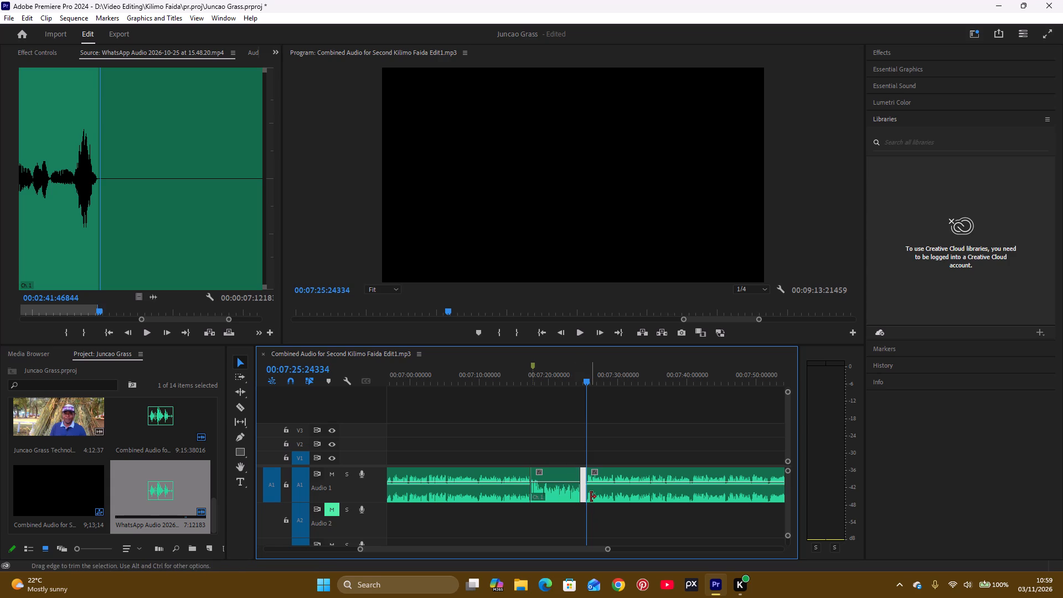
key(BackSpace)
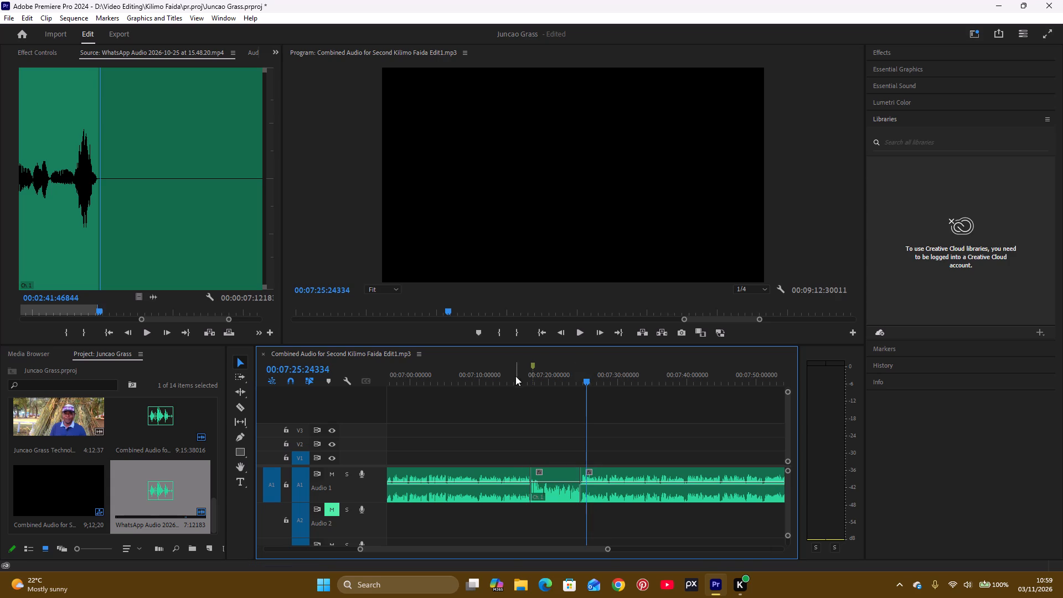
Play the sequence from just before the inserted WhatsApp clip to about 00:07:33:13736 to check both joins with the narration.
click(520, 378)
key(space)
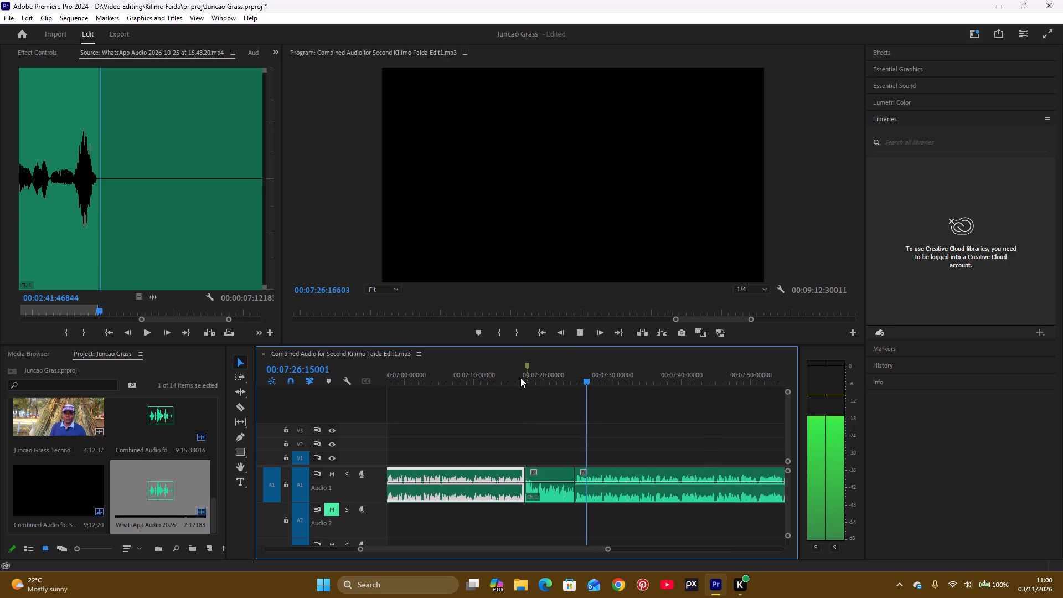
key(space)
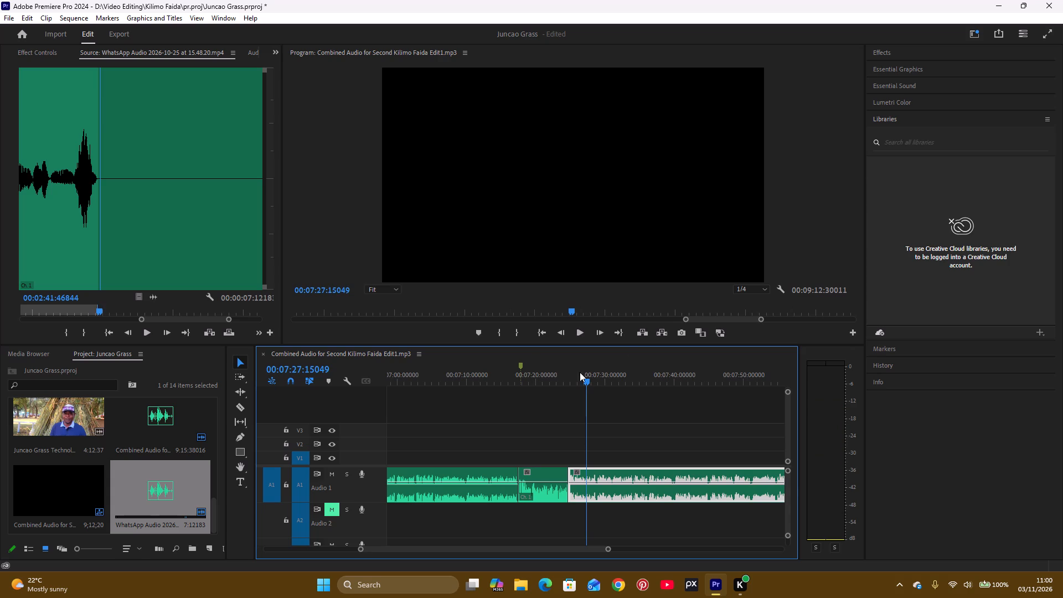
click(563, 383)
key(space)
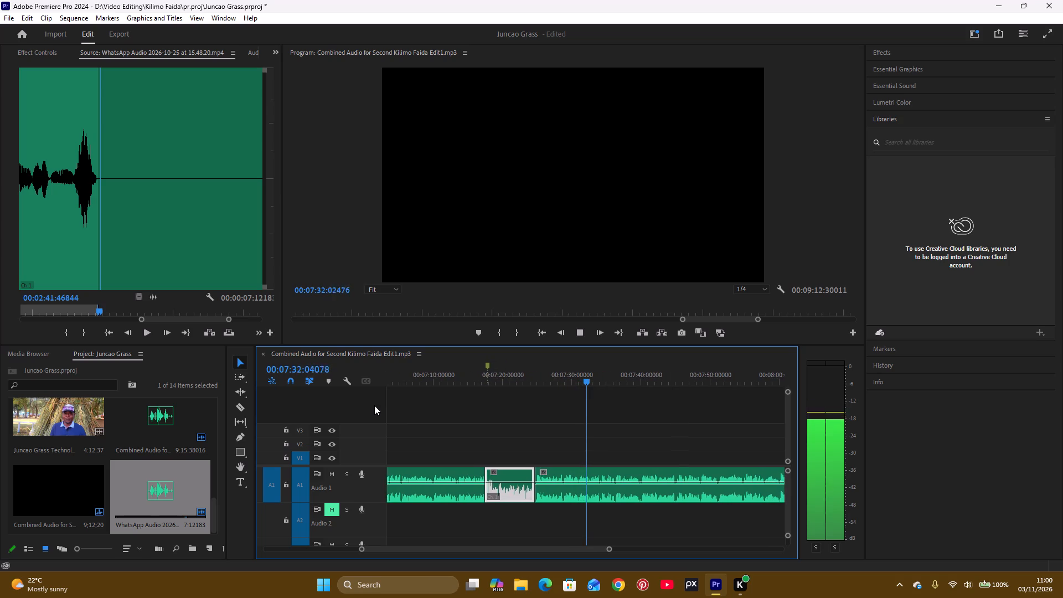
key(space)
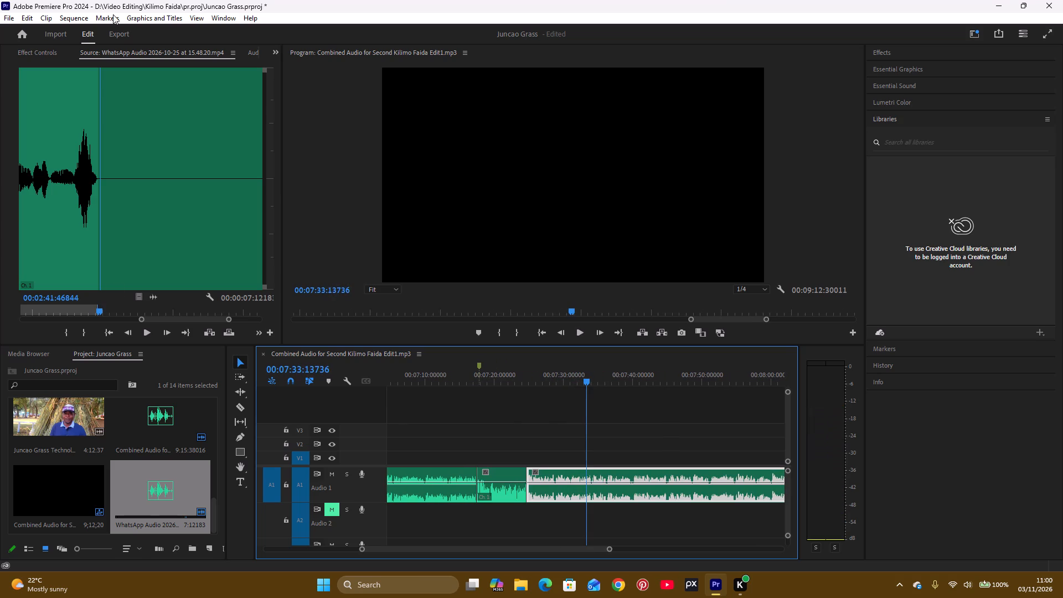
Listen to the WhatsApp Audio source past its marked section, from about 00:02:41:46844 to 00:03:18:08251, to find the next passage.
drag(142, 321, 99, 331)
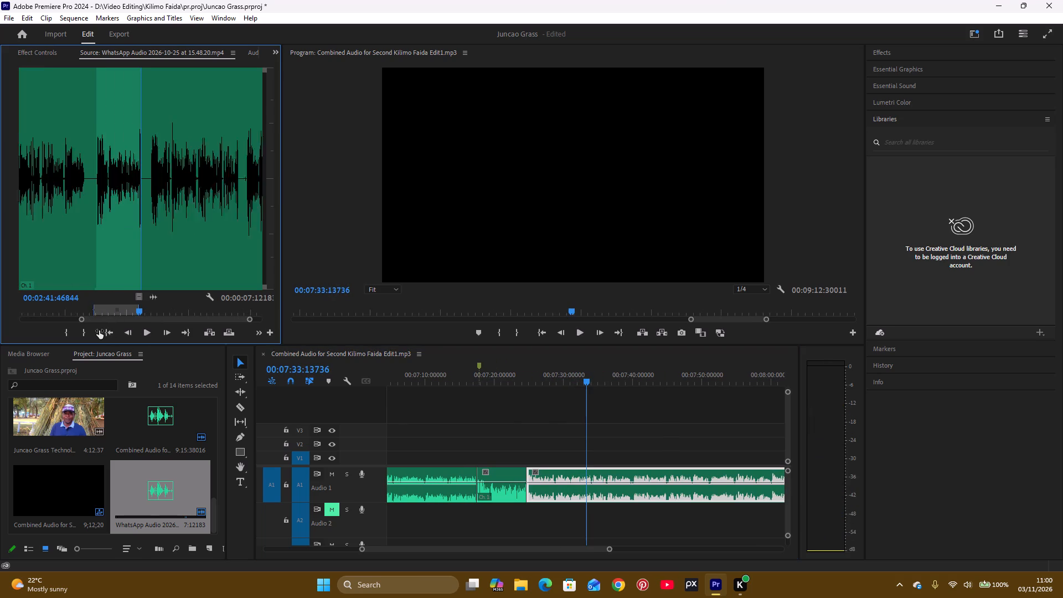
drag(99, 331, 99, 331)
click(145, 332)
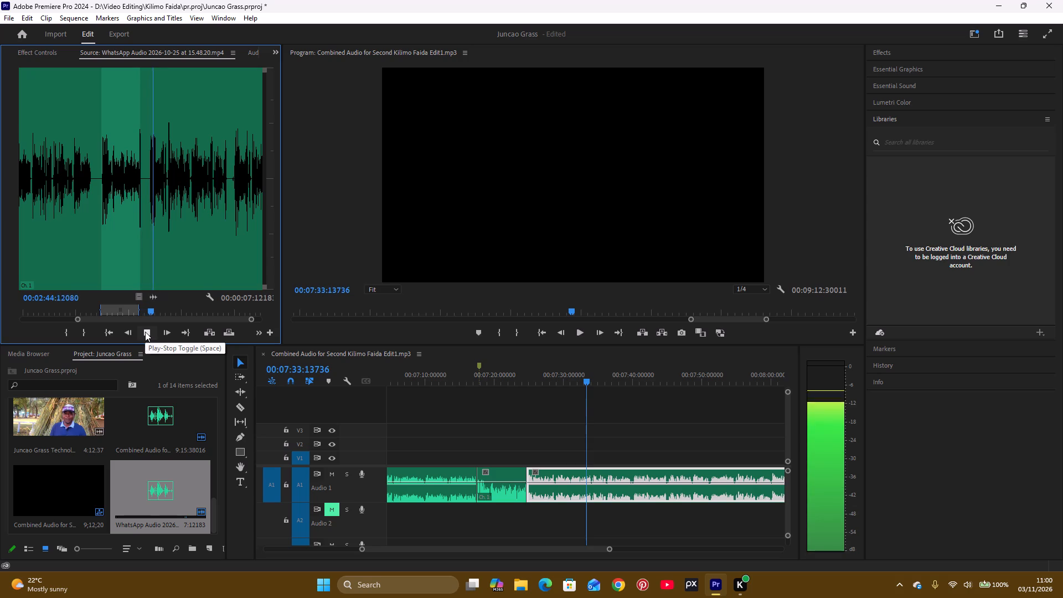
key(space)
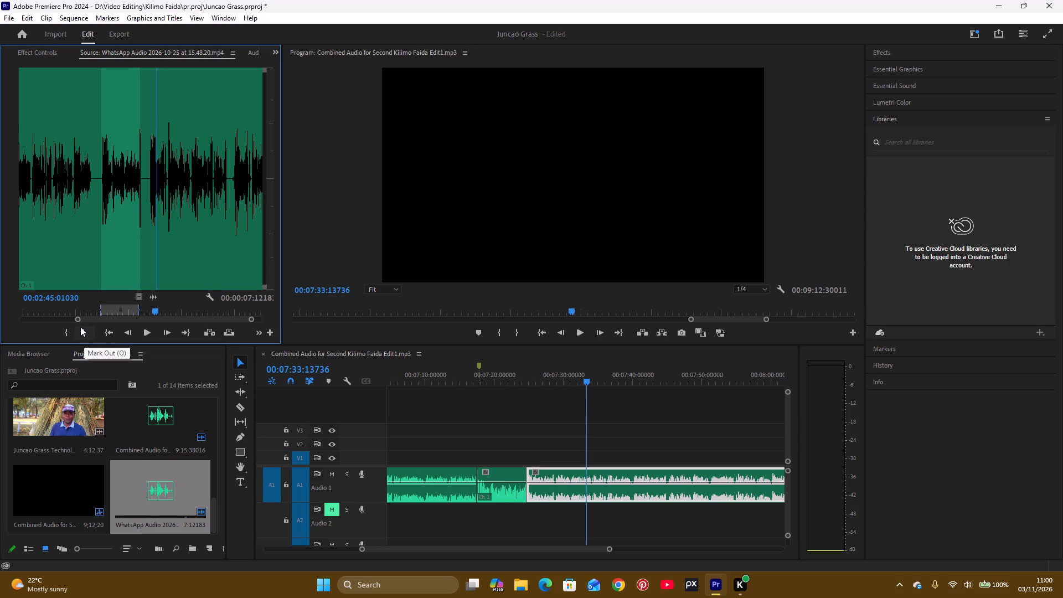
click(79, 321)
click(147, 331)
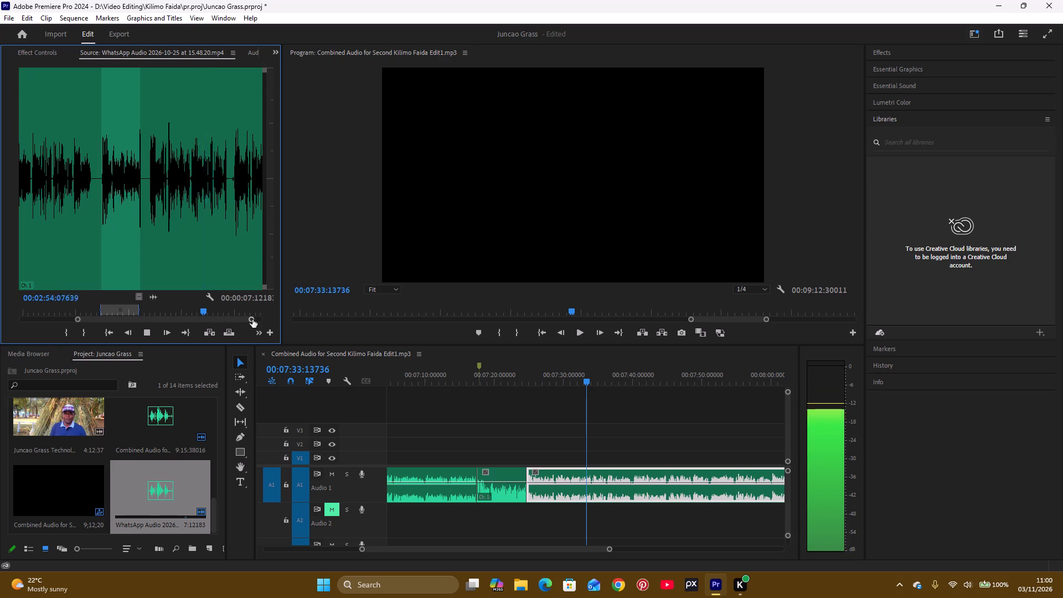
drag(253, 318, 264, 322)
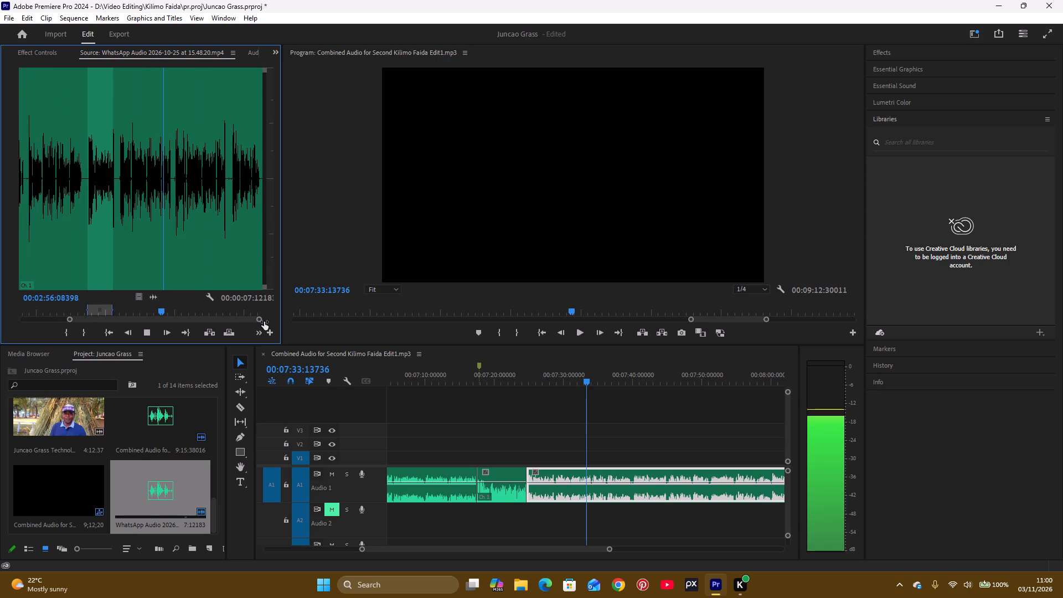
drag(264, 322, 265, 322)
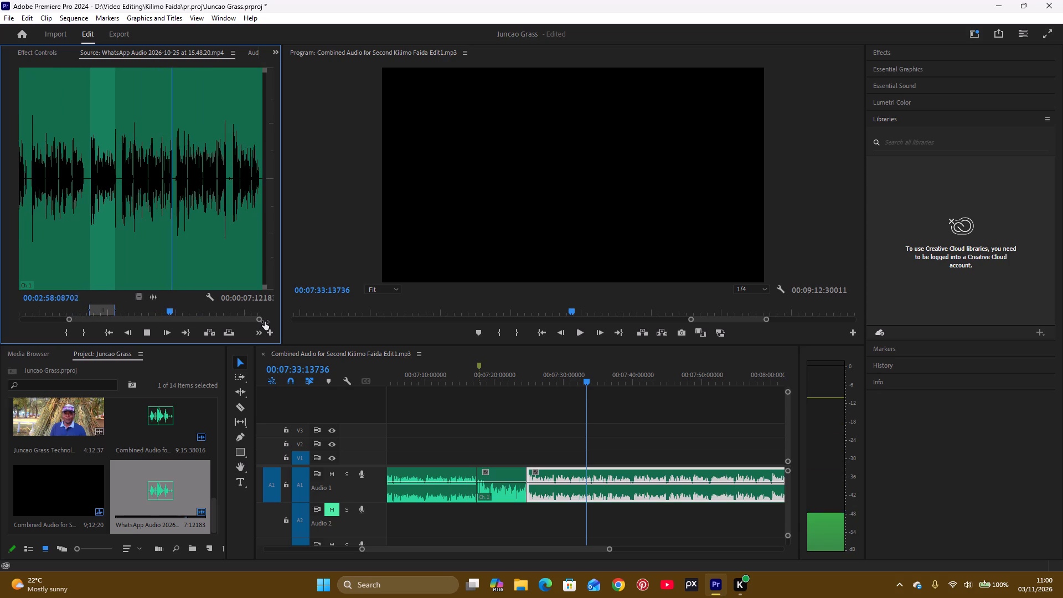
drag(265, 322, 265, 322)
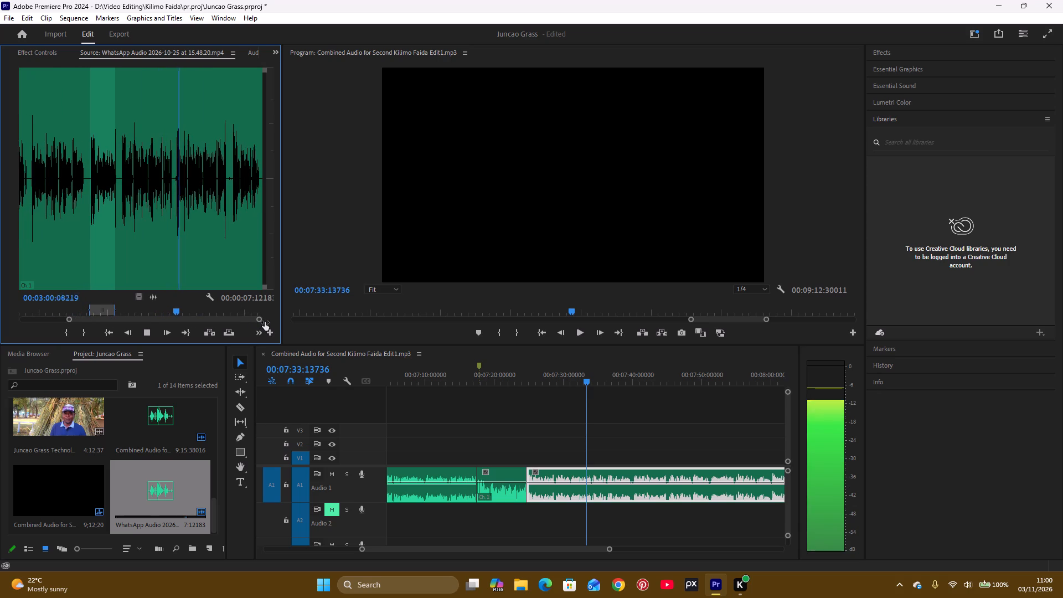
drag(265, 322, 267, 323)
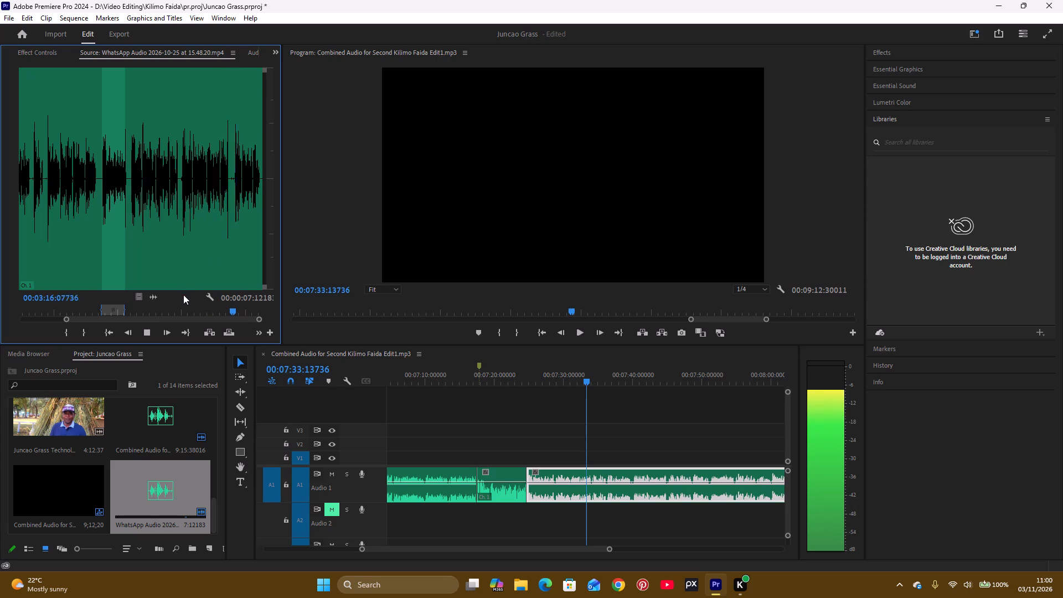
click(146, 335)
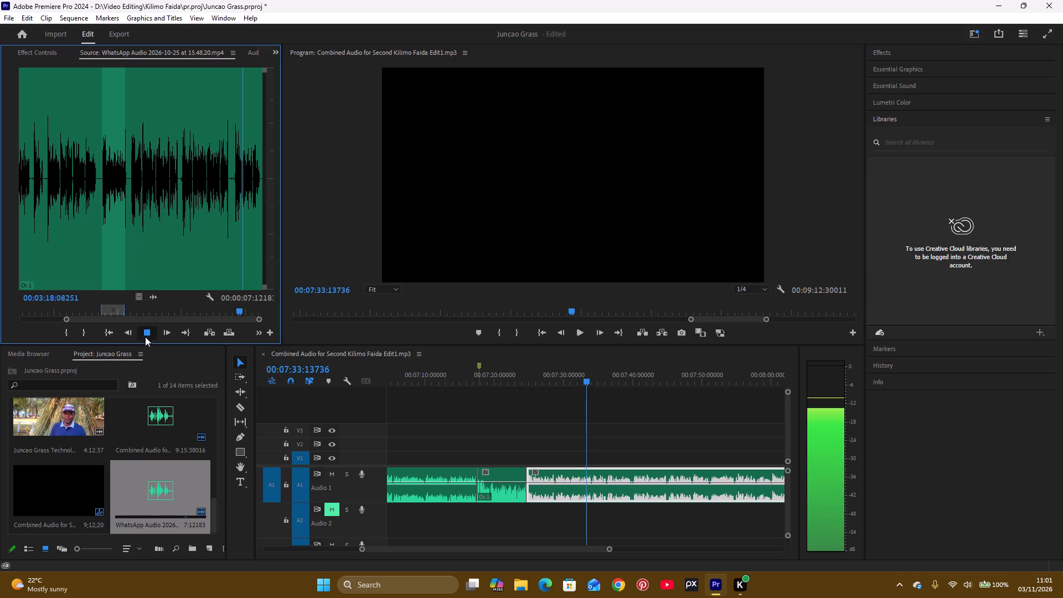
Mark an In point in the WhatsApp Audio source at 00:02:59:21114, in the silence just before the speech resumes.
drag(260, 317, 256, 324)
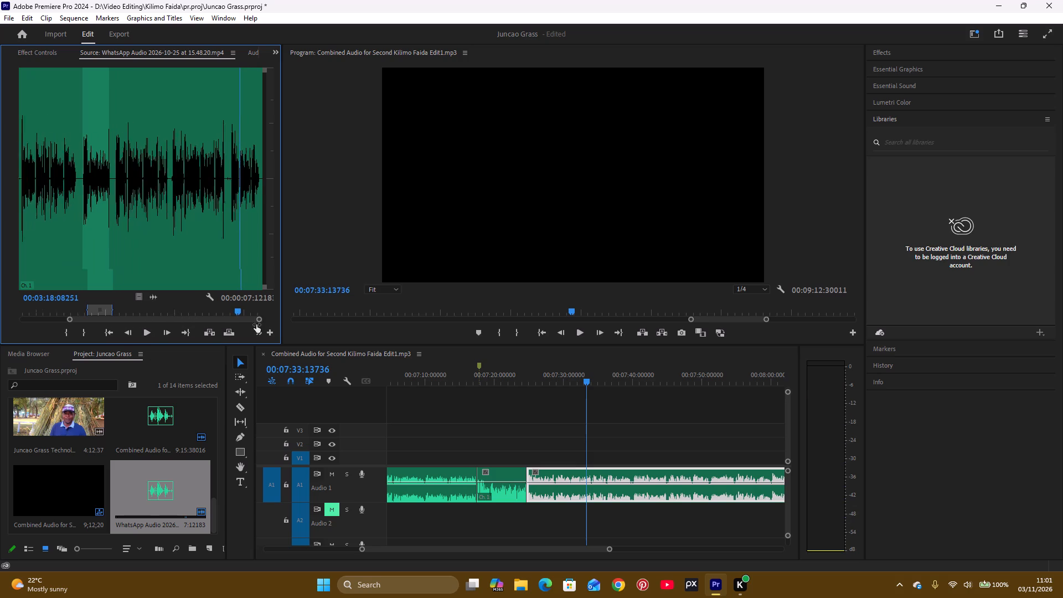
drag(256, 324, 246, 337)
click(92, 190)
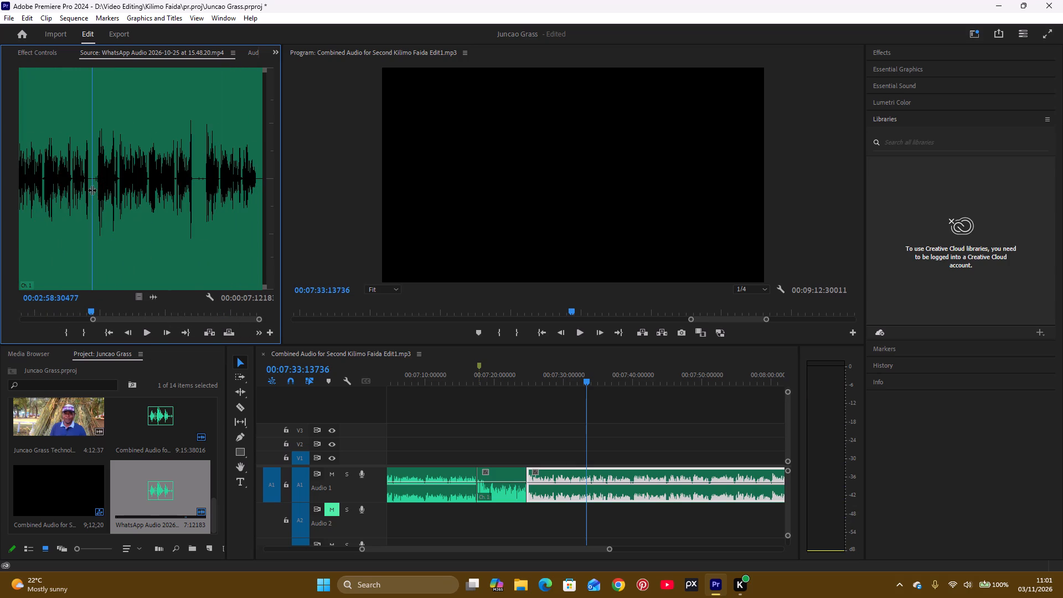
drag(257, 318, 251, 321)
drag(251, 321, 240, 328)
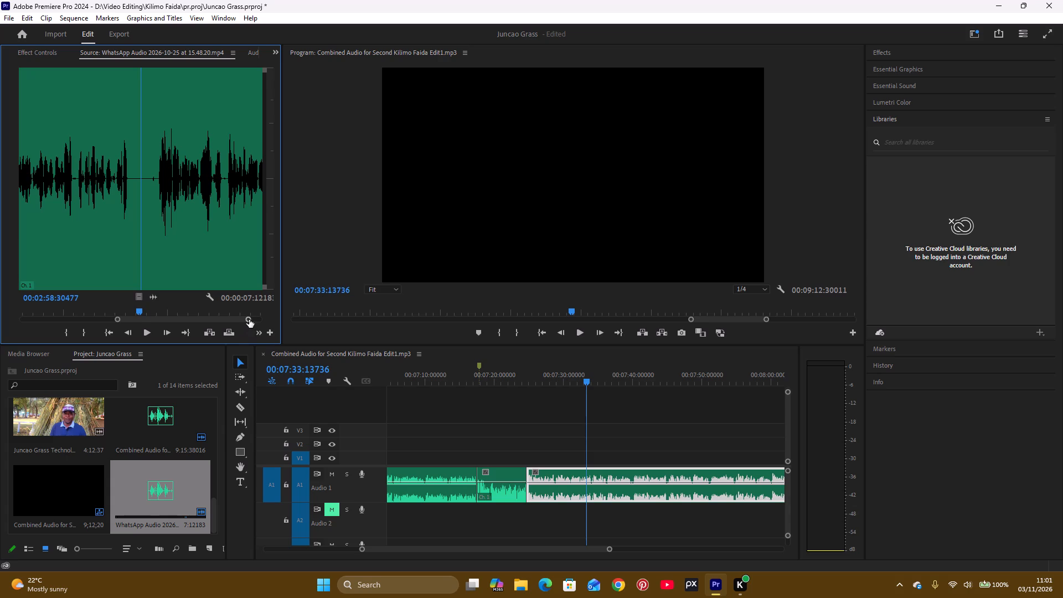
drag(249, 319, 235, 330)
drag(141, 276, 200, 278)
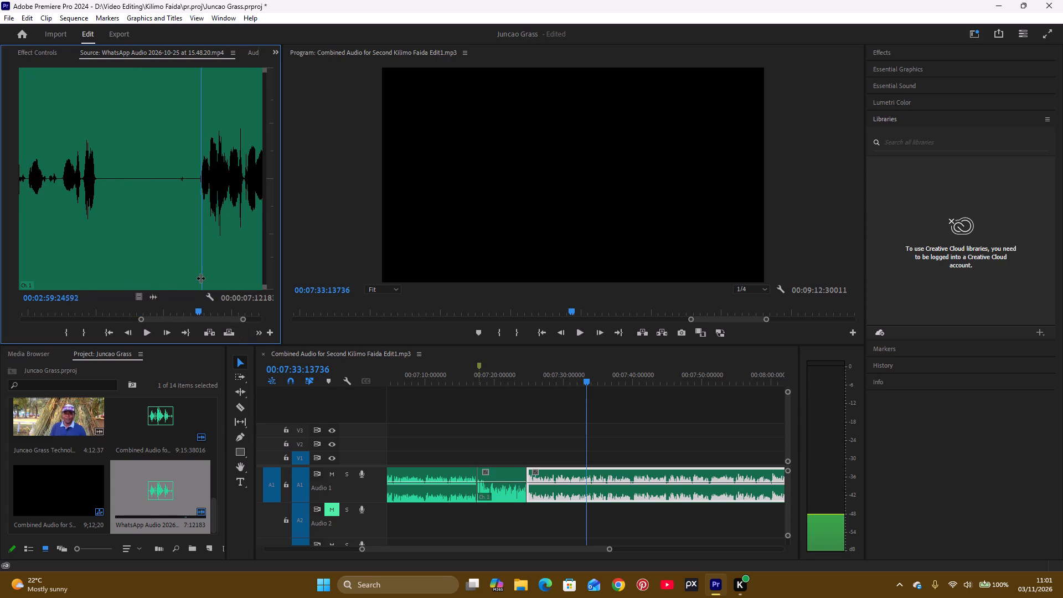
drag(200, 278, 196, 282)
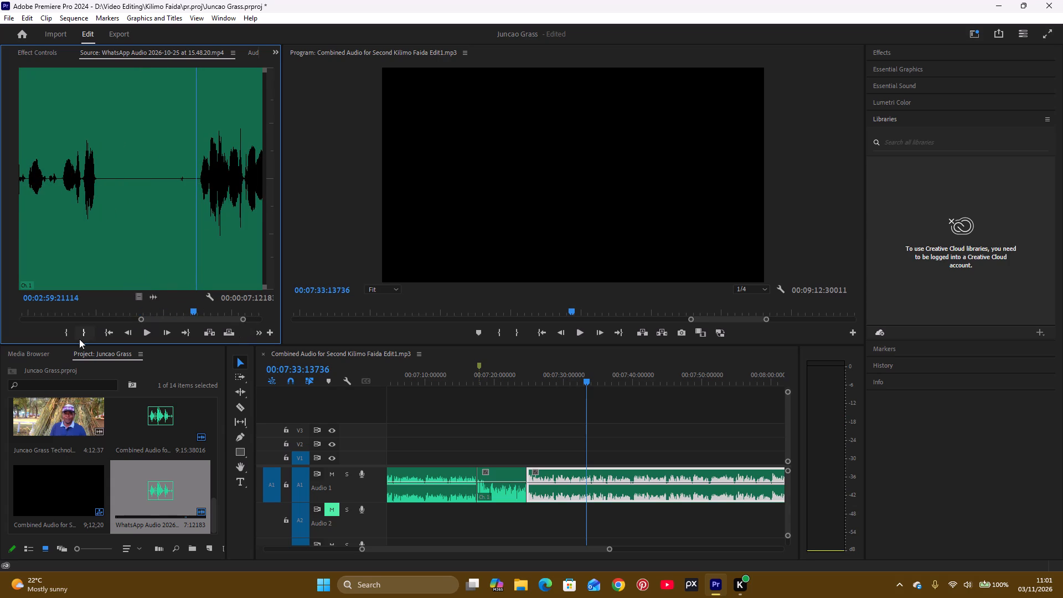
click(68, 334)
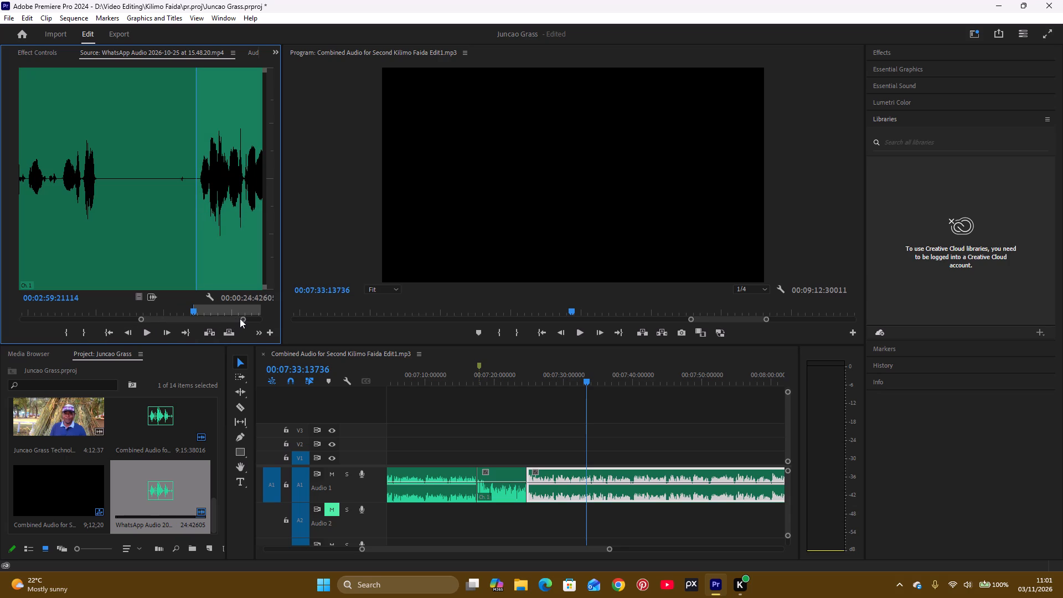
Mark an Out point in the WhatsApp Audio source at 00:03:13:34897, in the silence just after the spoken phrase ends.
drag(241, 319, 276, 318)
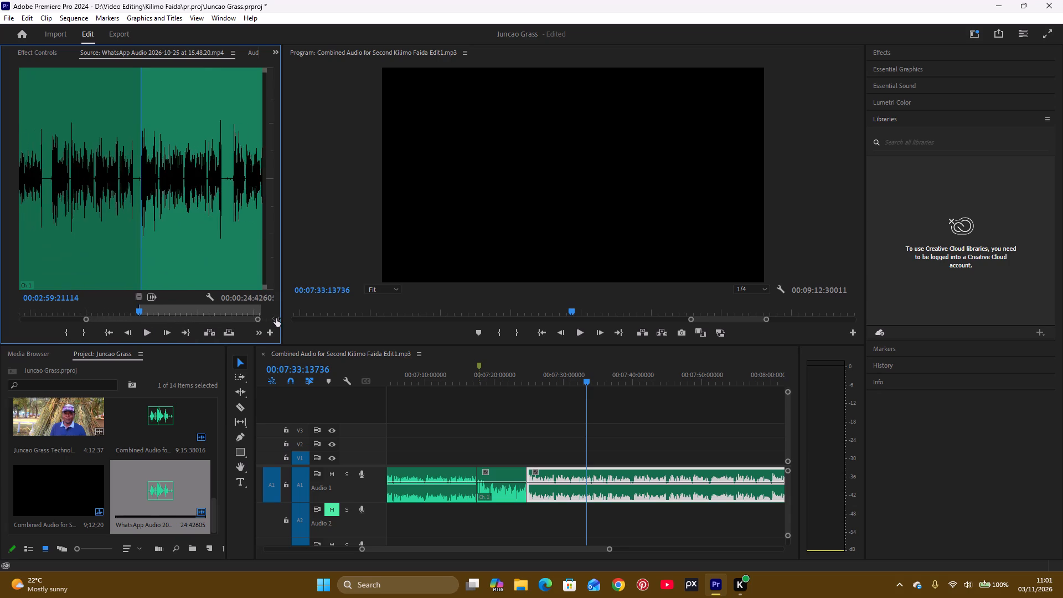
drag(276, 318, 285, 318)
click(210, 181)
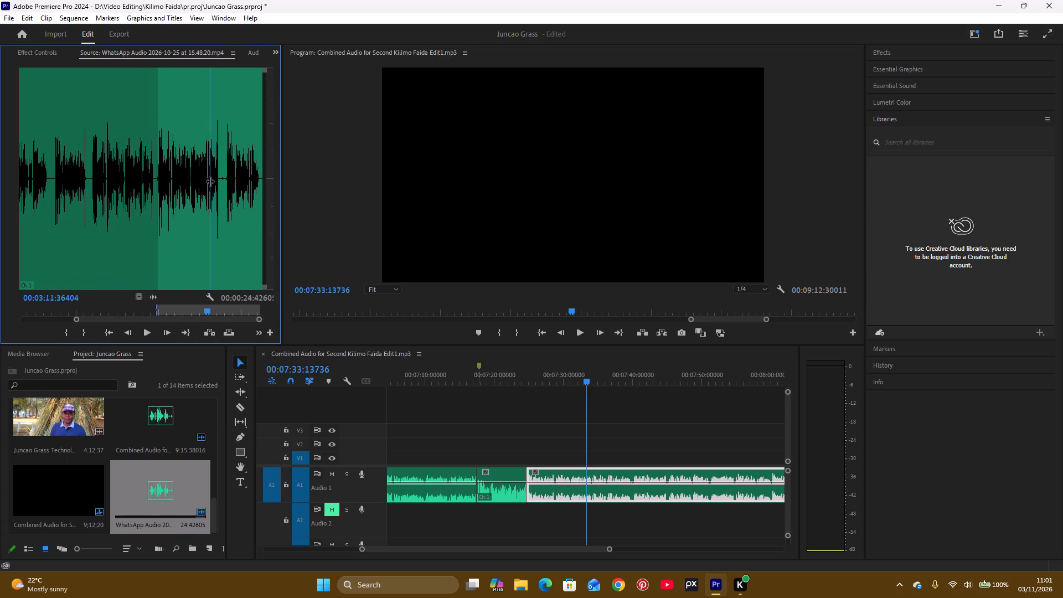
key(space)
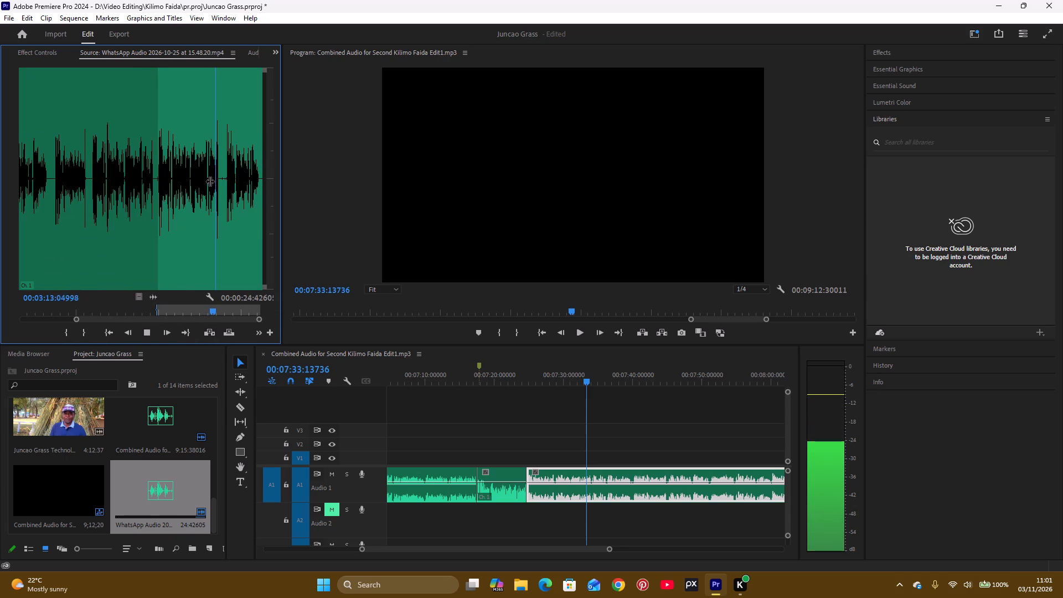
key(space)
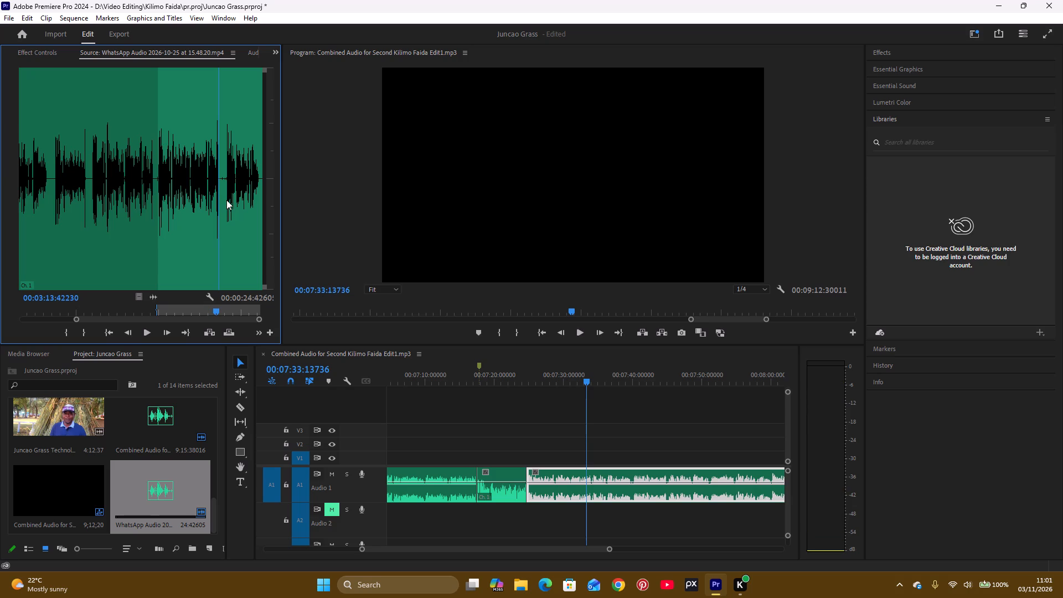
drag(260, 317, 245, 324)
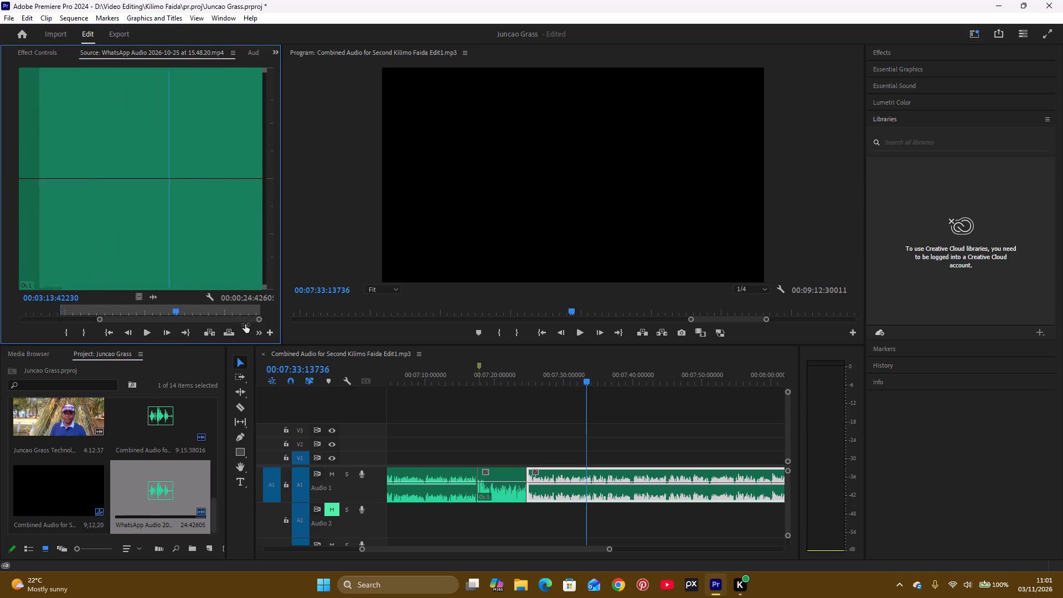
drag(245, 324, 220, 334)
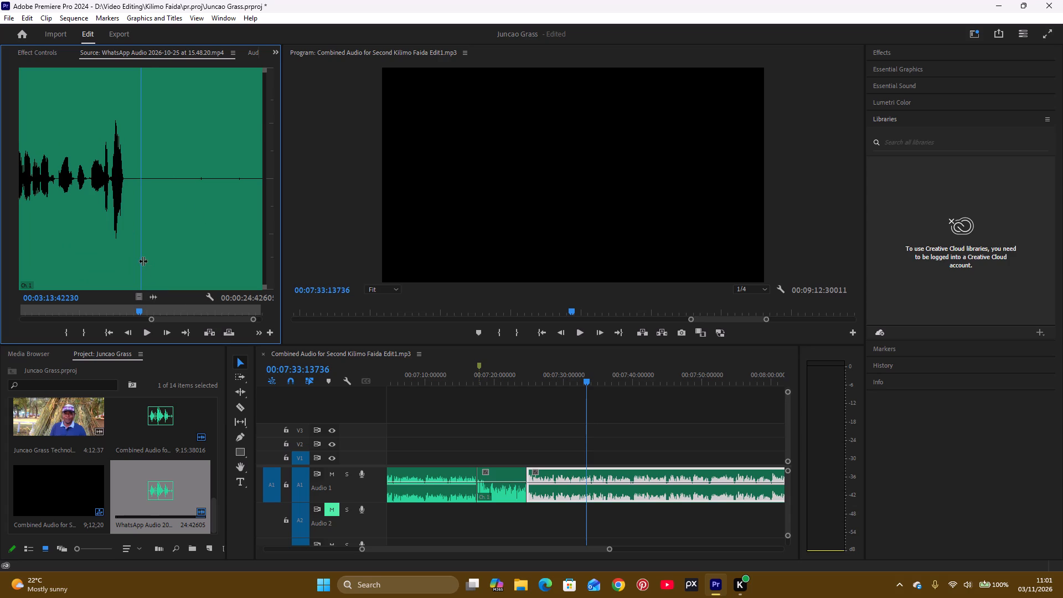
drag(140, 266, 133, 271)
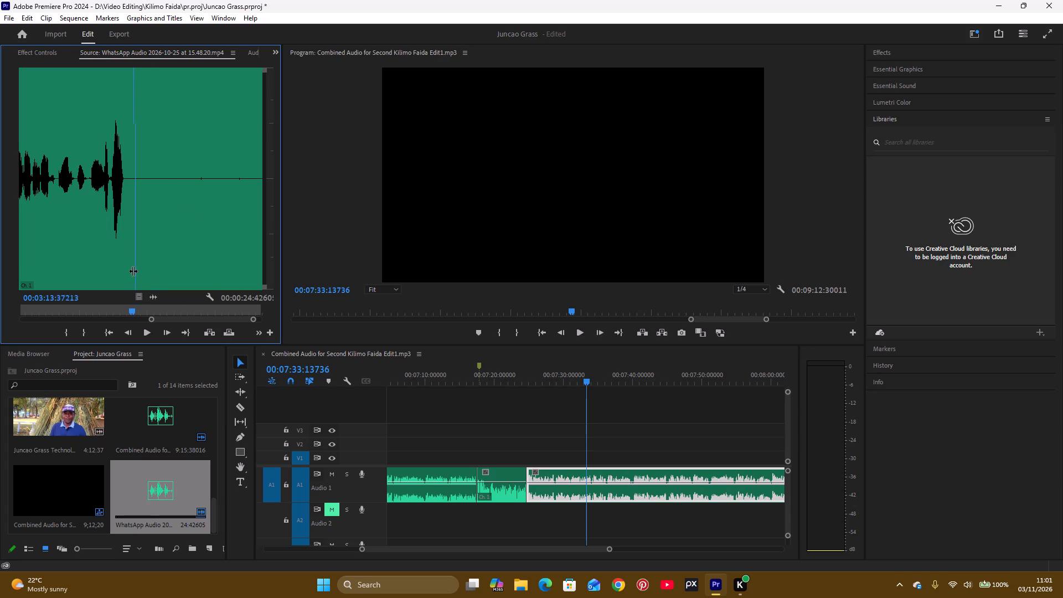
drag(133, 271, 130, 277)
click(84, 331)
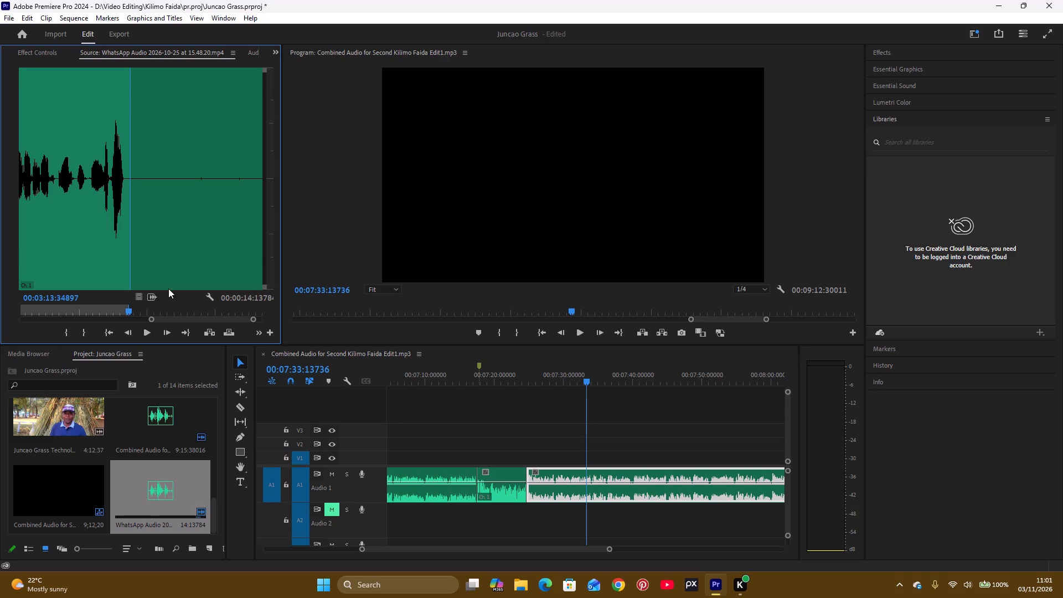
Play the sequence from 00:07:33:13736 to about 00:08:12 to find where the narration passage to replace begins.
click(590, 336)
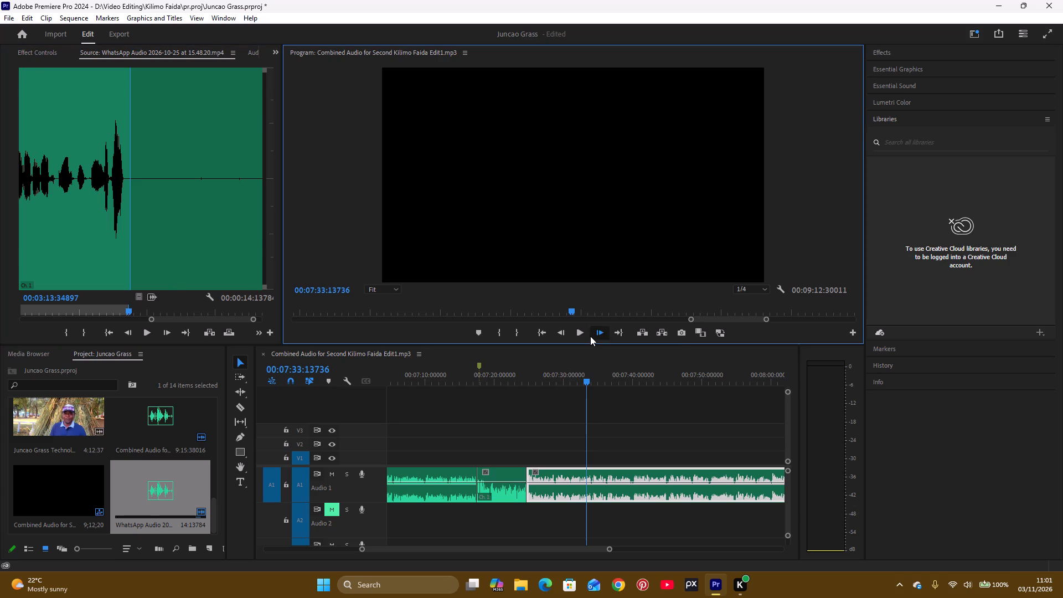
click(583, 337)
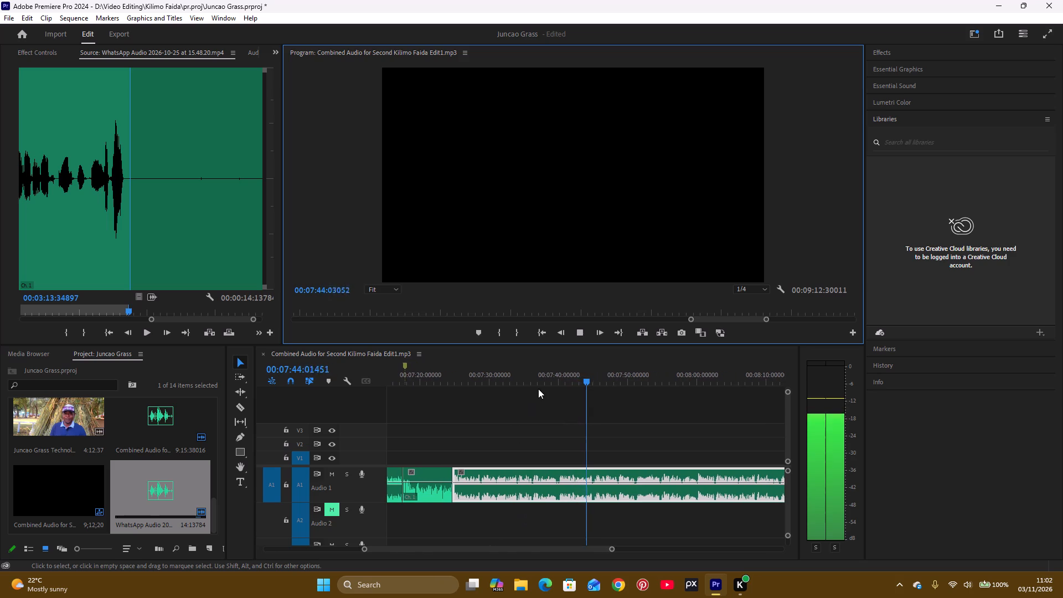
drag(611, 550, 620, 548)
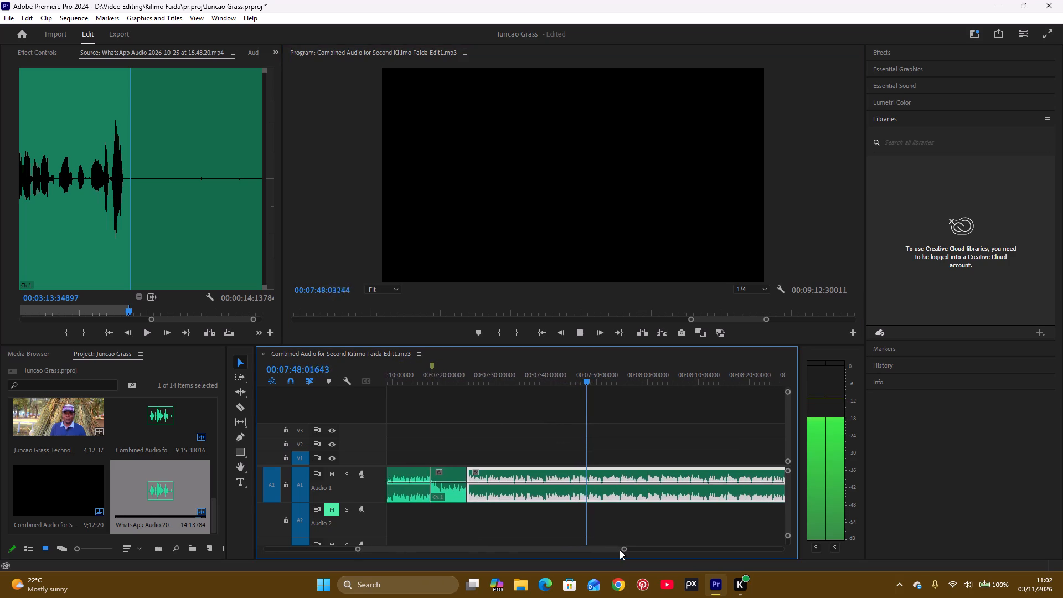
drag(625, 549, 632, 549)
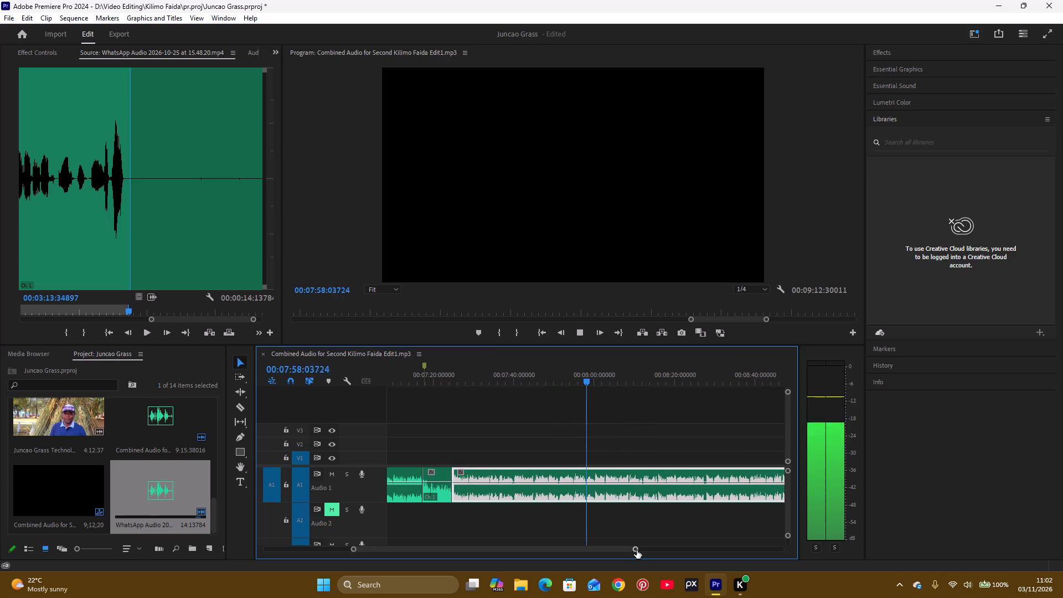
key(space)
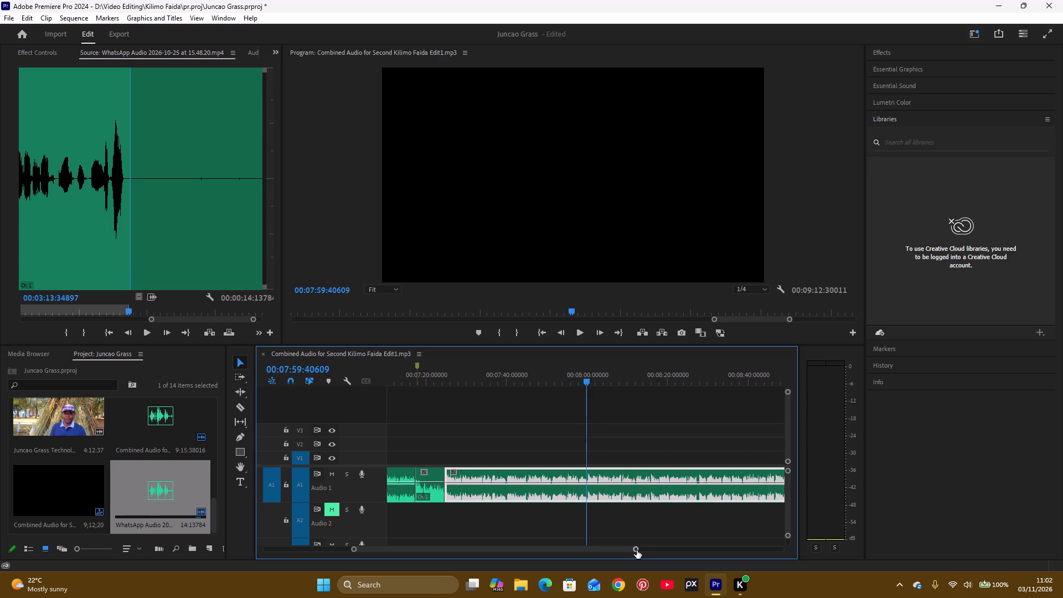
key(space)
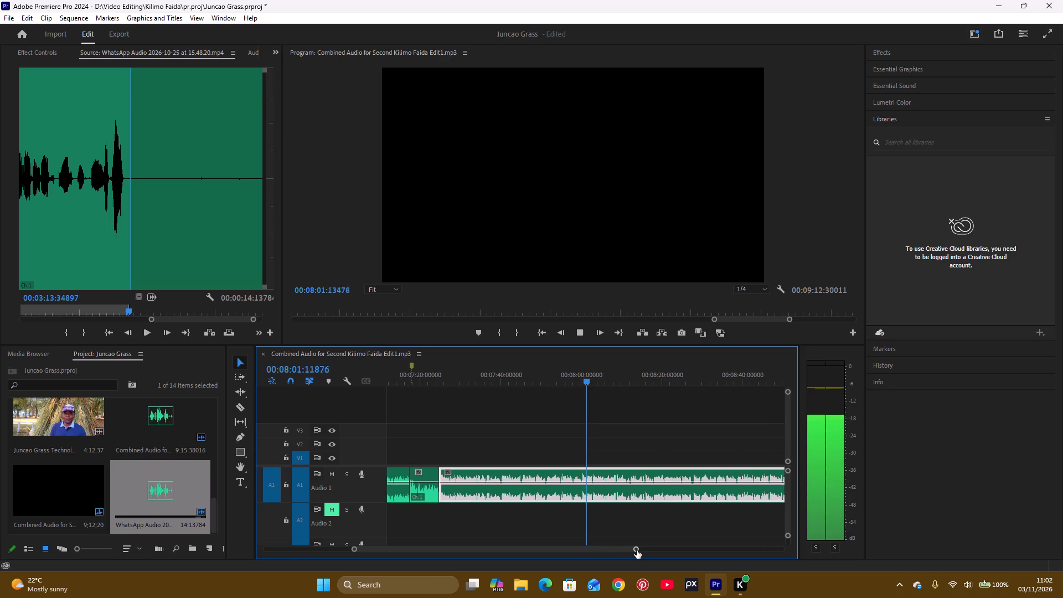
key(space)
key(space)
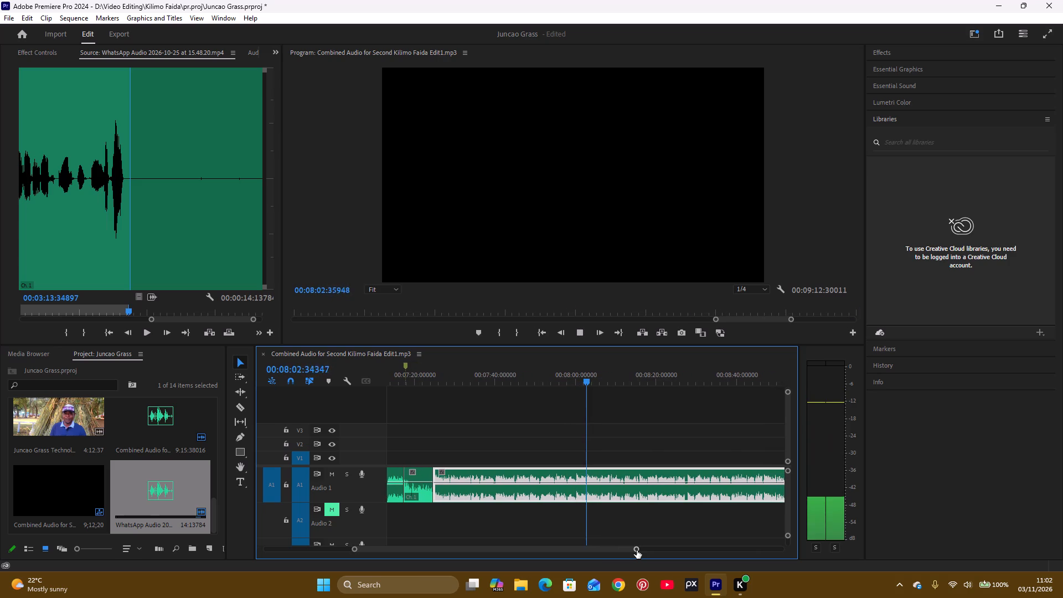
drag(636, 550, 651, 548)
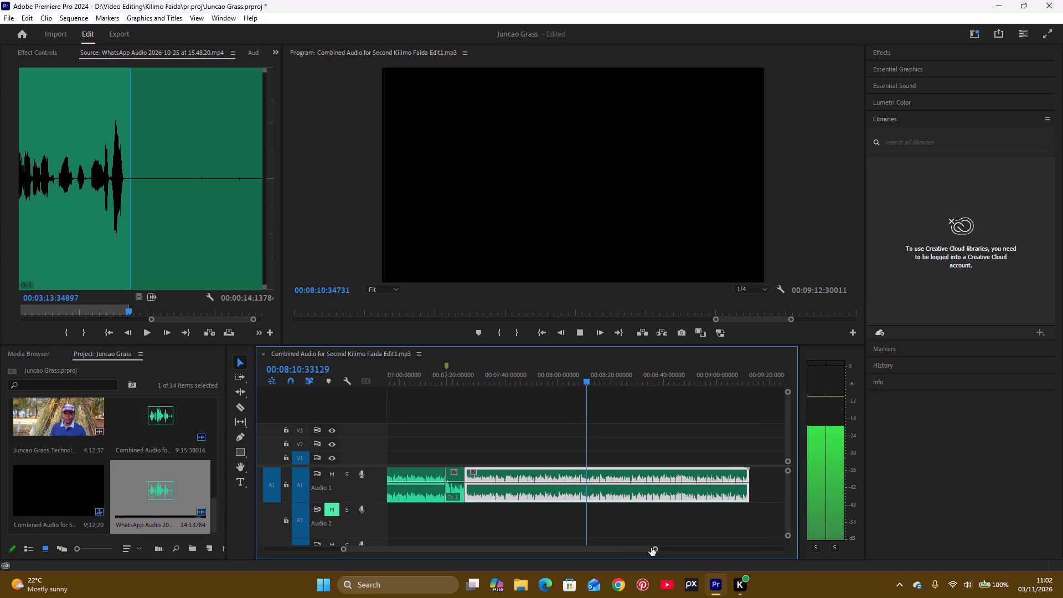
key(space)
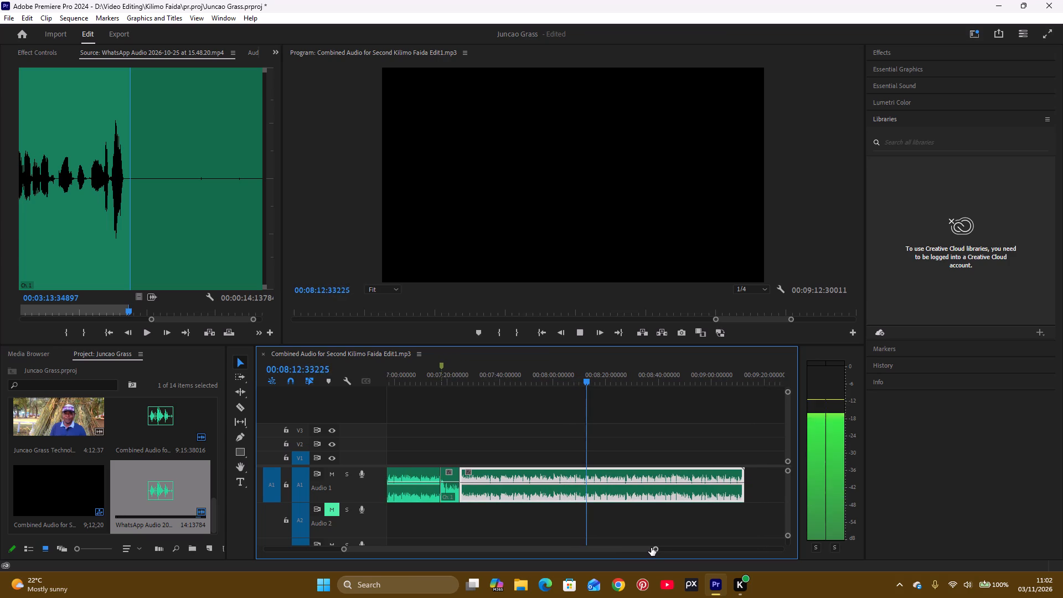
Split the narration clip on Audio 1 at about 00:08:12, in the short pause before the passage to replace.
drag(657, 550, 650, 555)
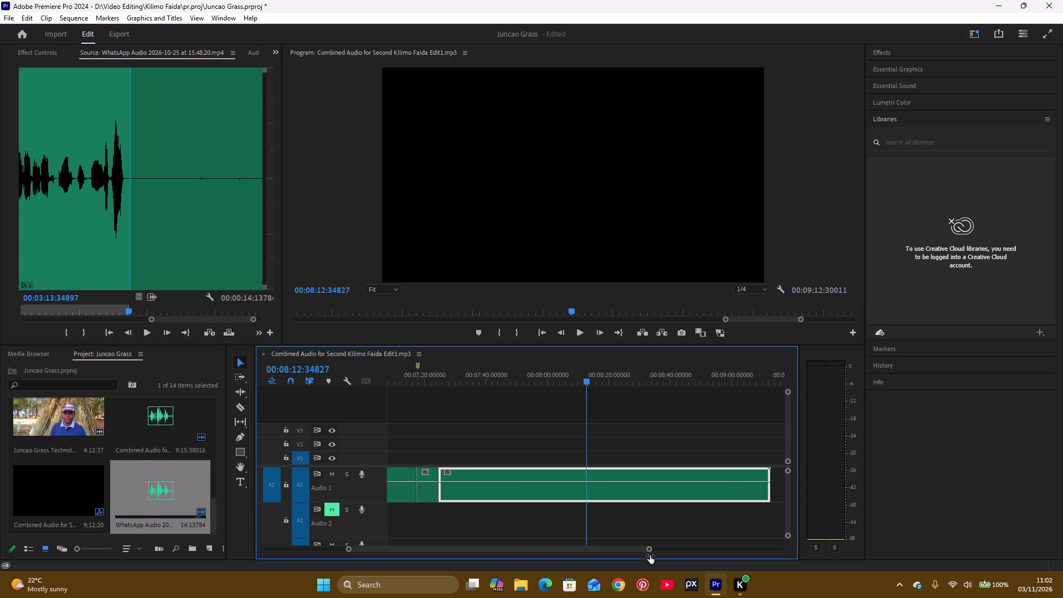
drag(650, 555, 632, 578)
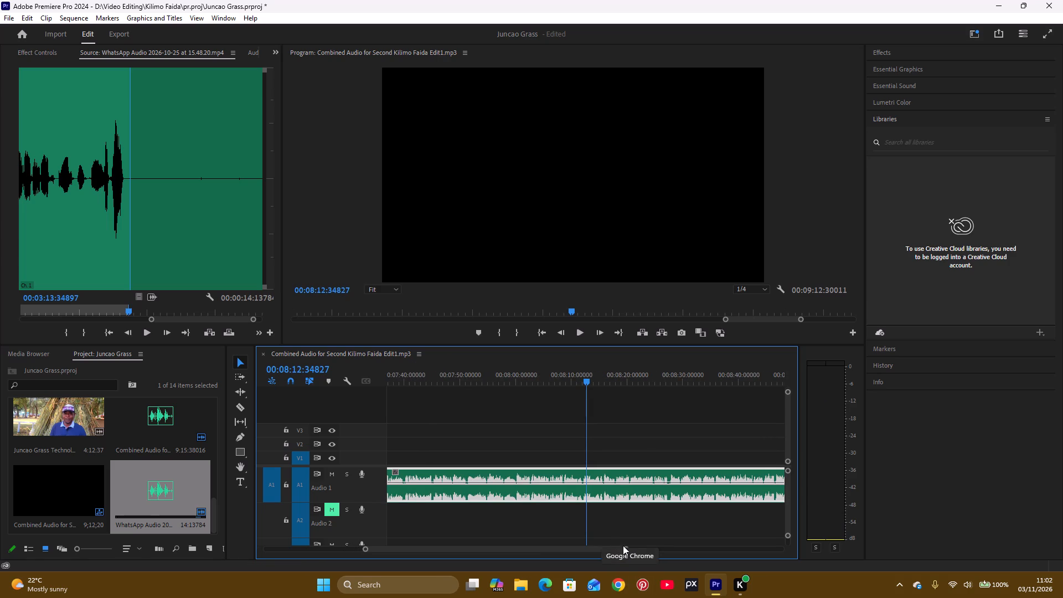
click(649, 542)
drag(624, 548, 583, 591)
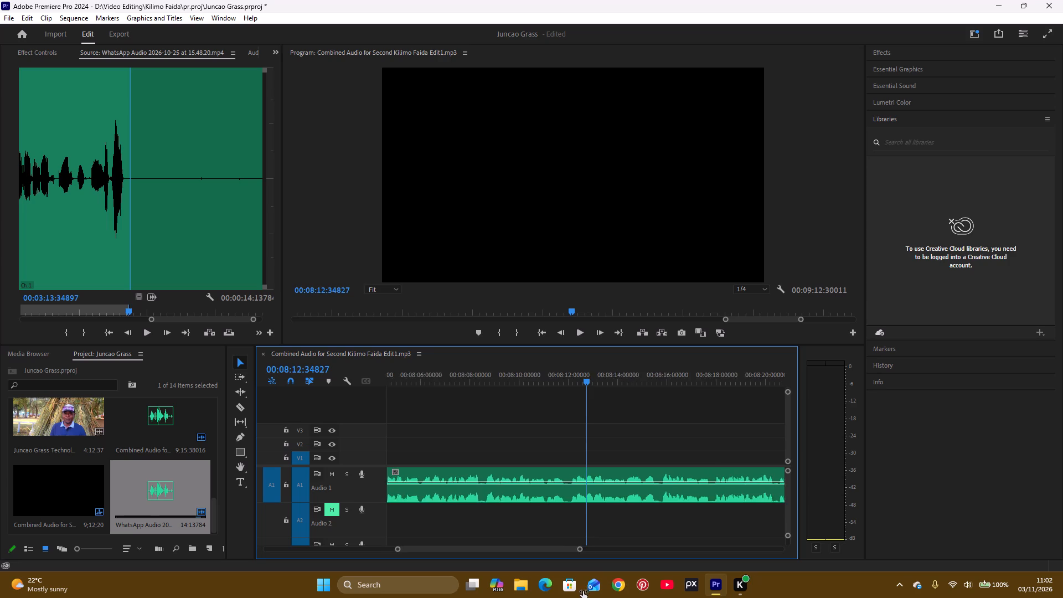
drag(583, 591, 565, 597)
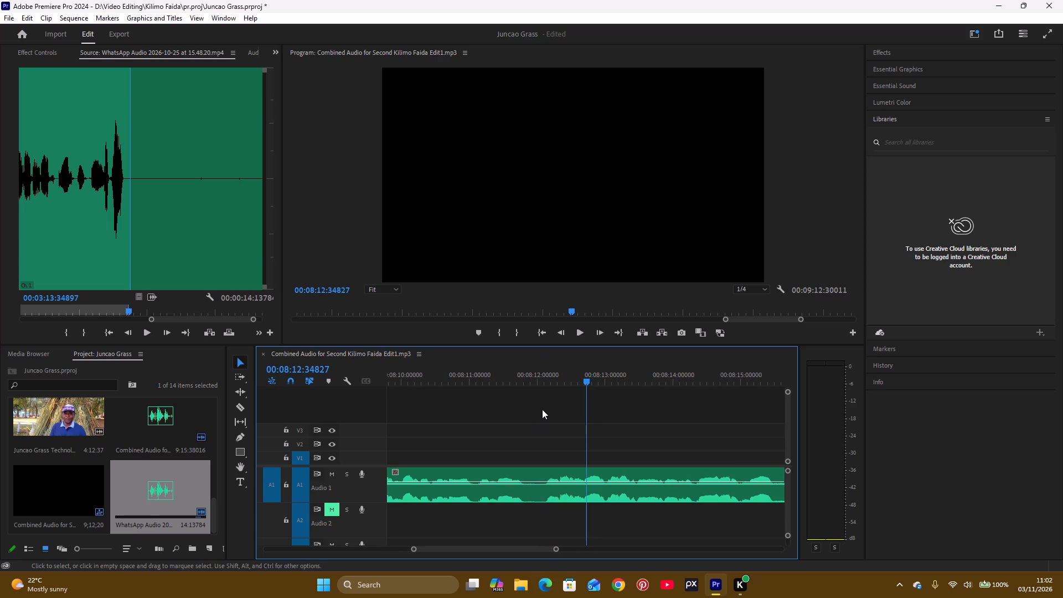
click(536, 374)
key(space)
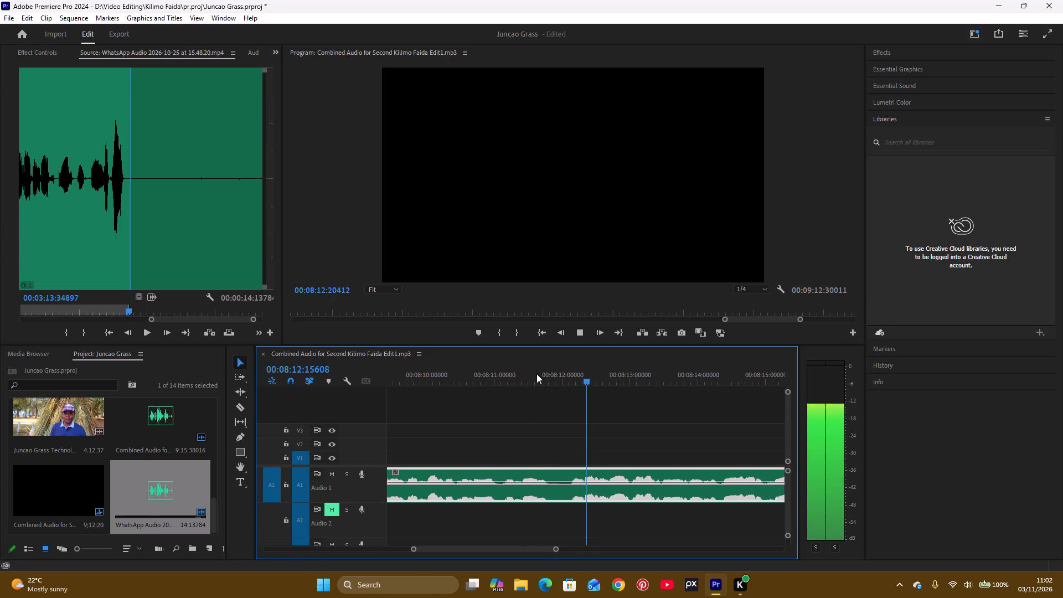
key(space)
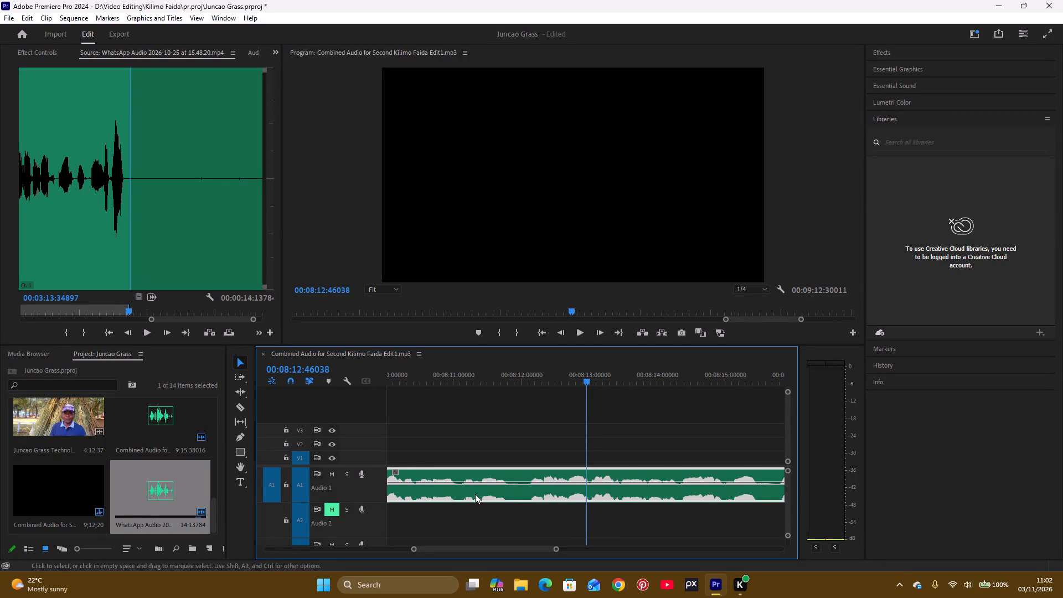
key(c)
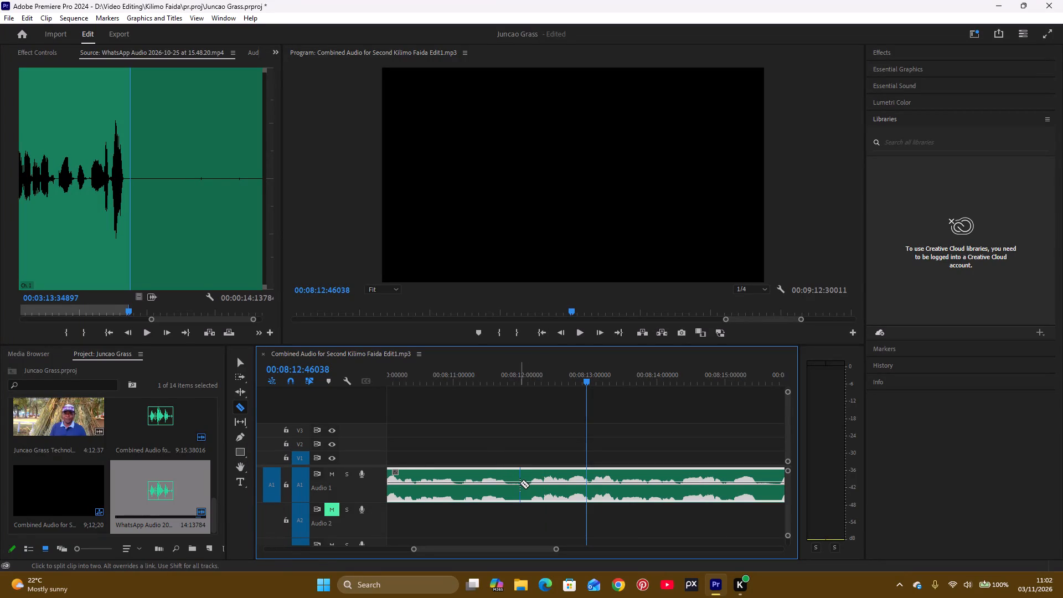
click(520, 483)
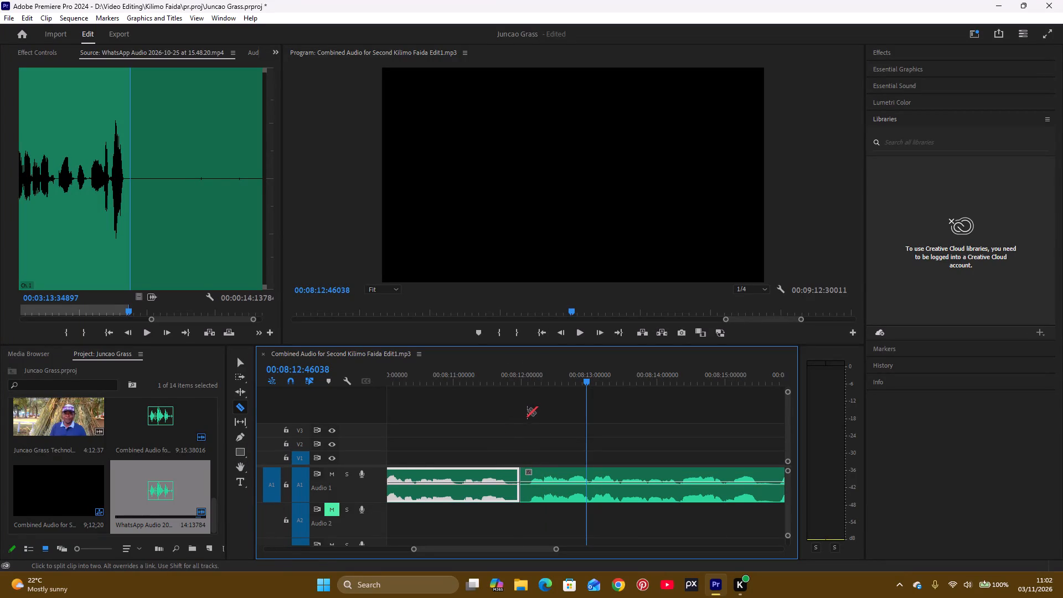
Find the end of the passage by listening on, and split the Audio 1 narration in the pause just before 00:08:27:40352.
drag(559, 550, 600, 548)
key(space)
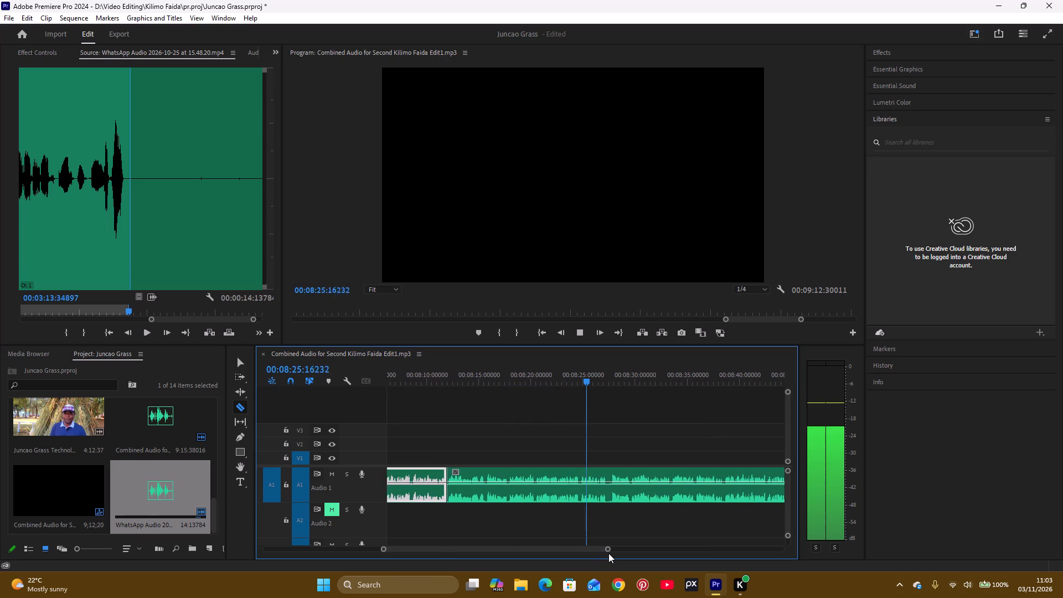
key(space)
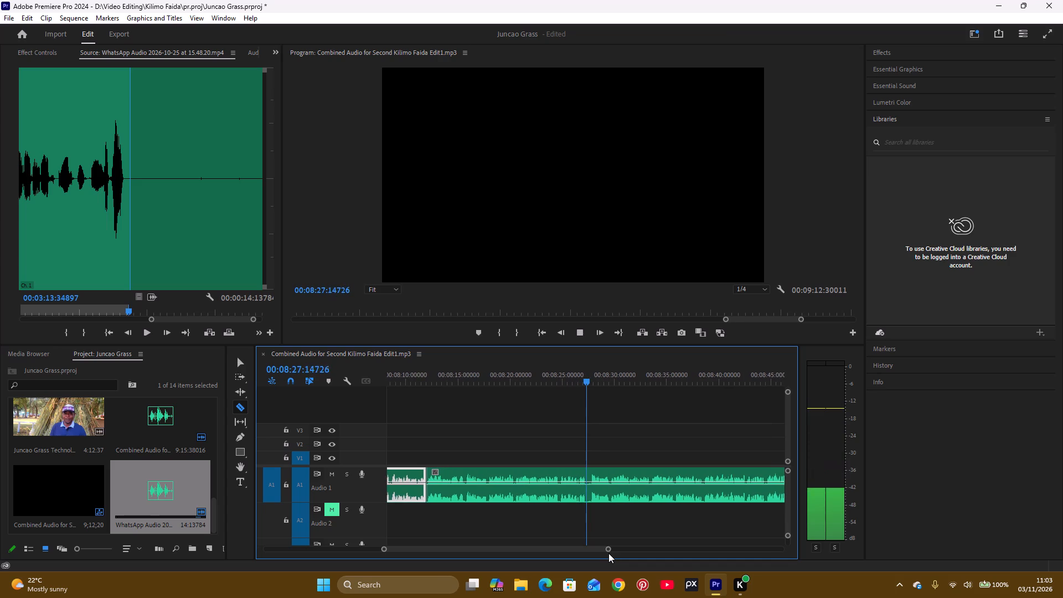
drag(607, 548, 600, 555)
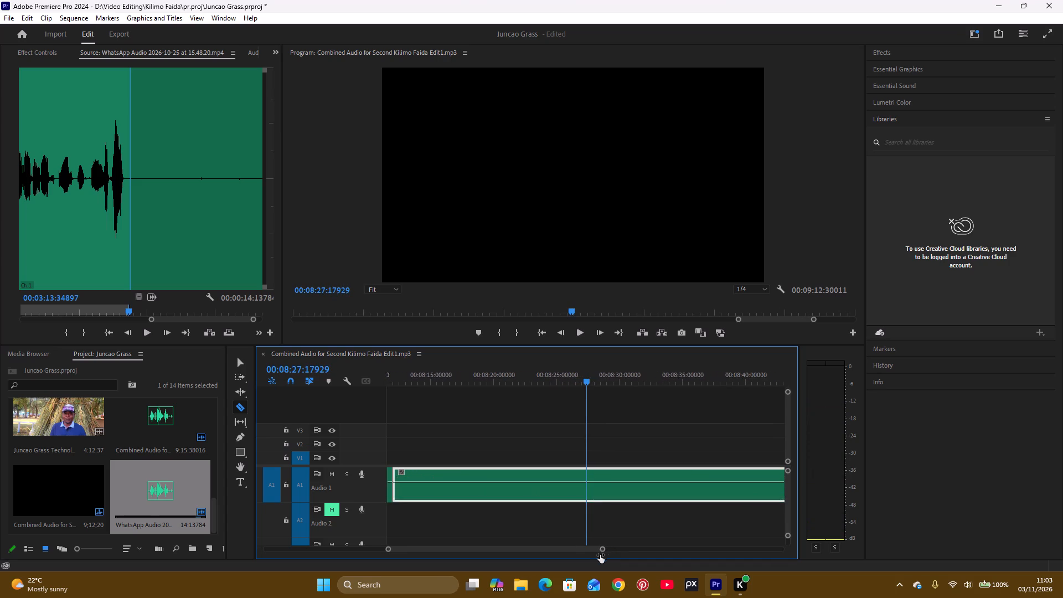
drag(600, 555, 566, 597)
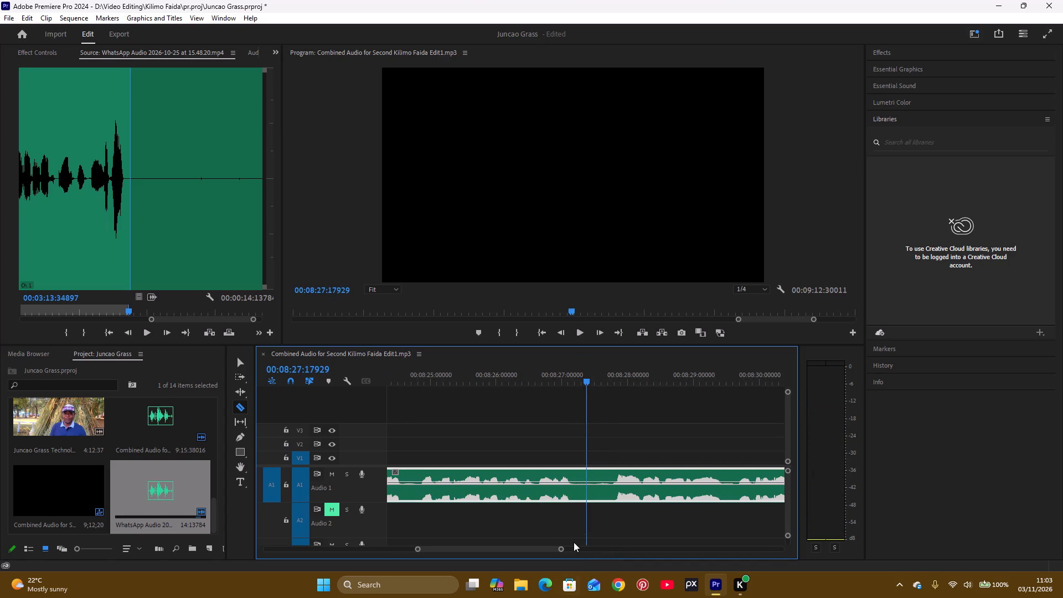
key(space)
key(space)
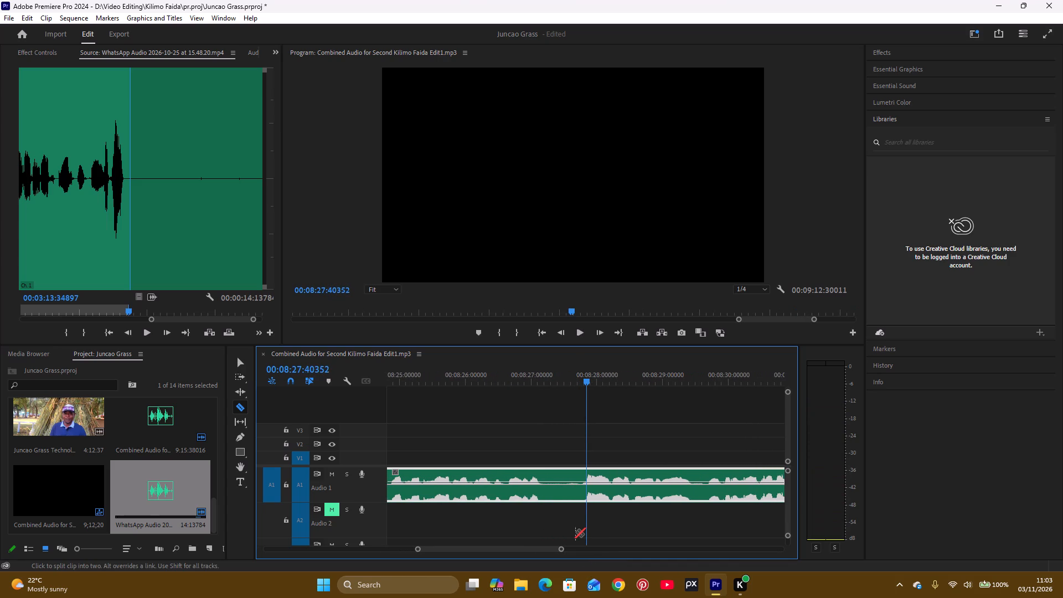
click(567, 493)
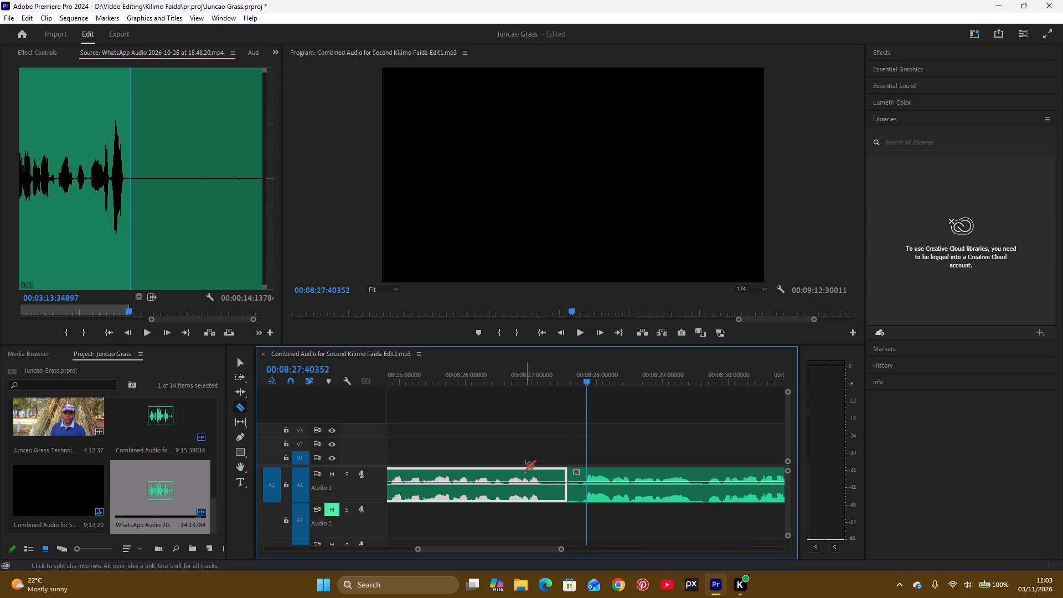
Delete the narration segment between the two cuts on Audio 1, leaving its gap open.
key(v)
click(527, 486)
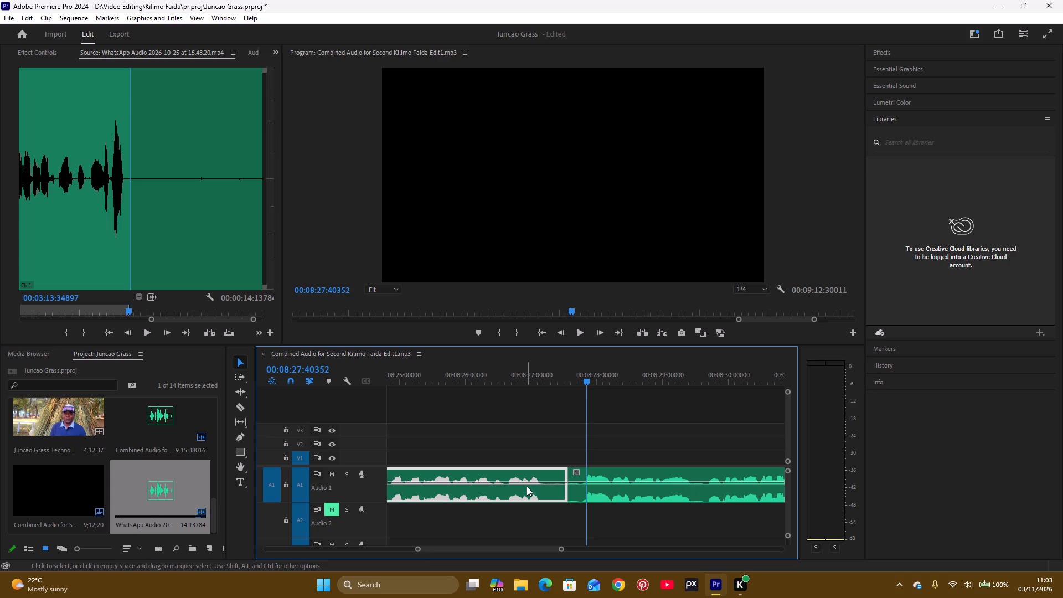
key(Delete)
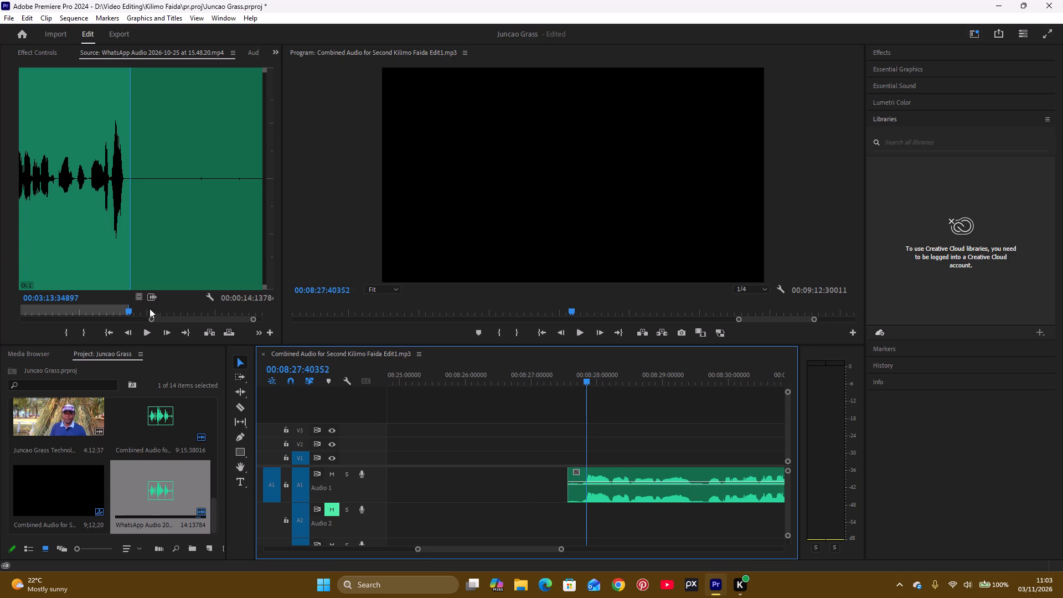
Place the marked WhatsApp audio section in the Audio 1 gap, starting flush against the narration cut at about 00:08:12.
drag(150, 297, 430, 527)
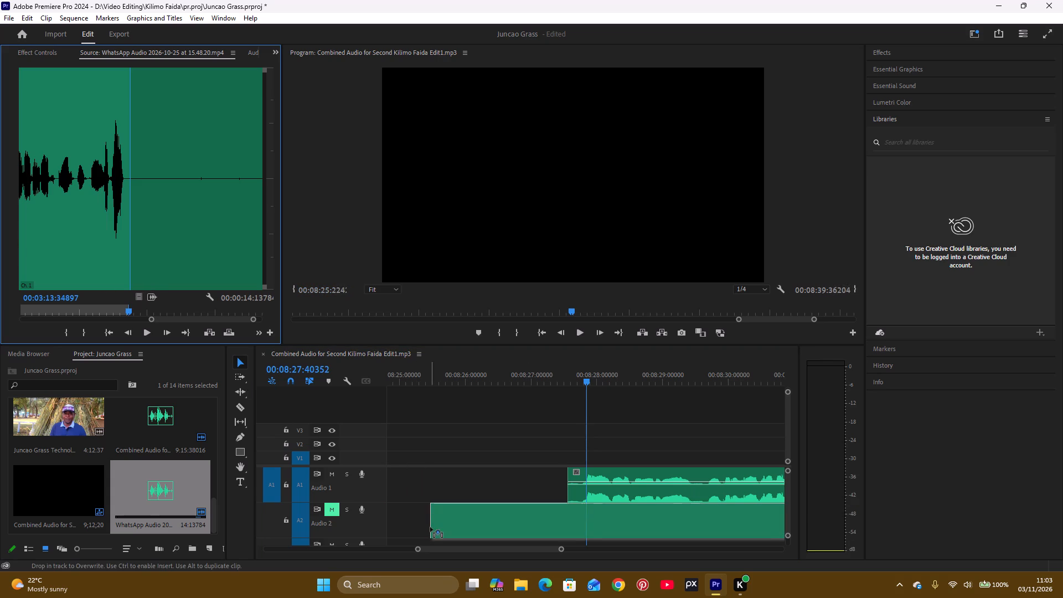
drag(430, 527, 411, 527)
drag(560, 550, 604, 551)
drag(595, 532, 484, 527)
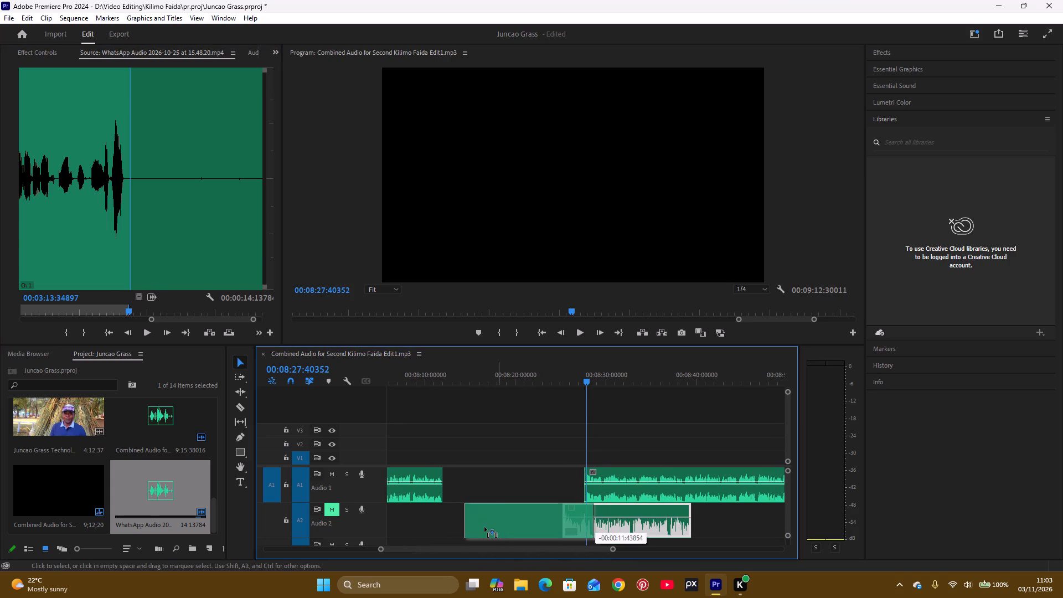
drag(484, 527, 476, 498)
Close the leftover gap between the inserted WhatsApp section and the following narration on Audio 1.
click(576, 494)
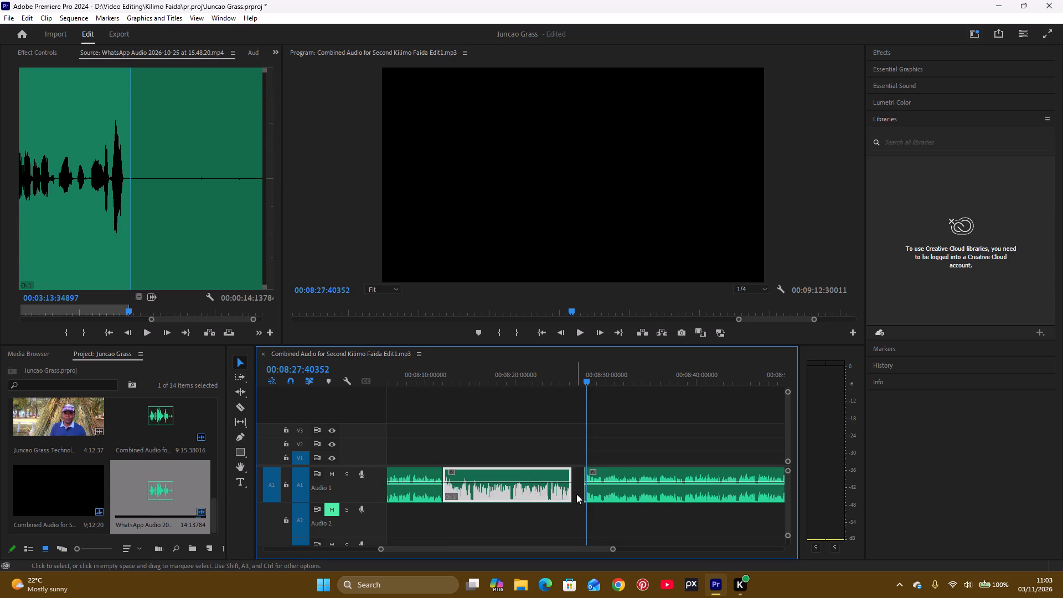
key(BackSpace)
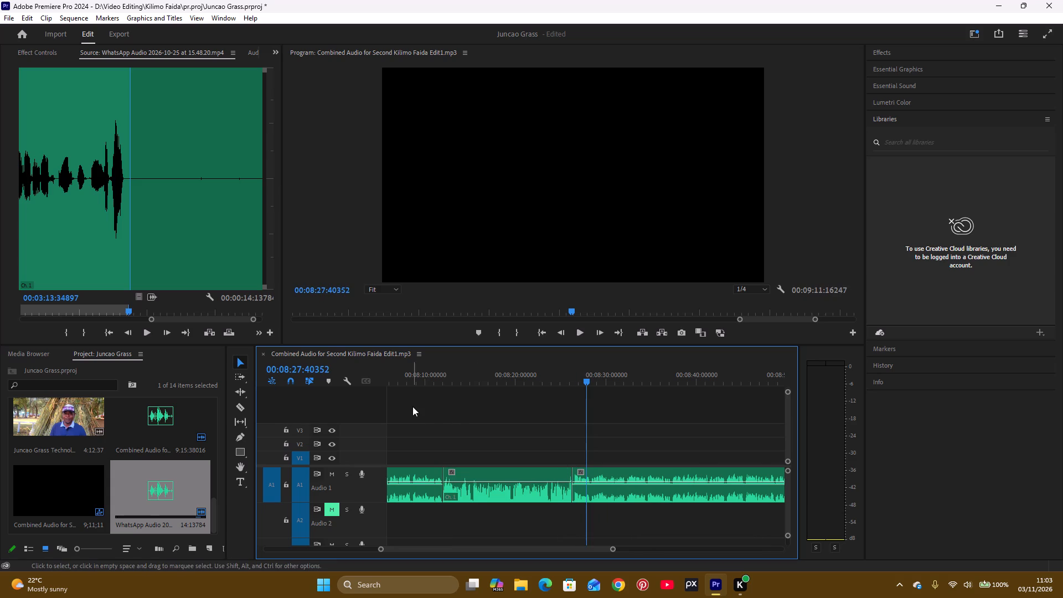
Play the sequence from about 00:08:11 through the inserted WhatsApp section to check both of its joins with the narration.
click(438, 383)
key(space)
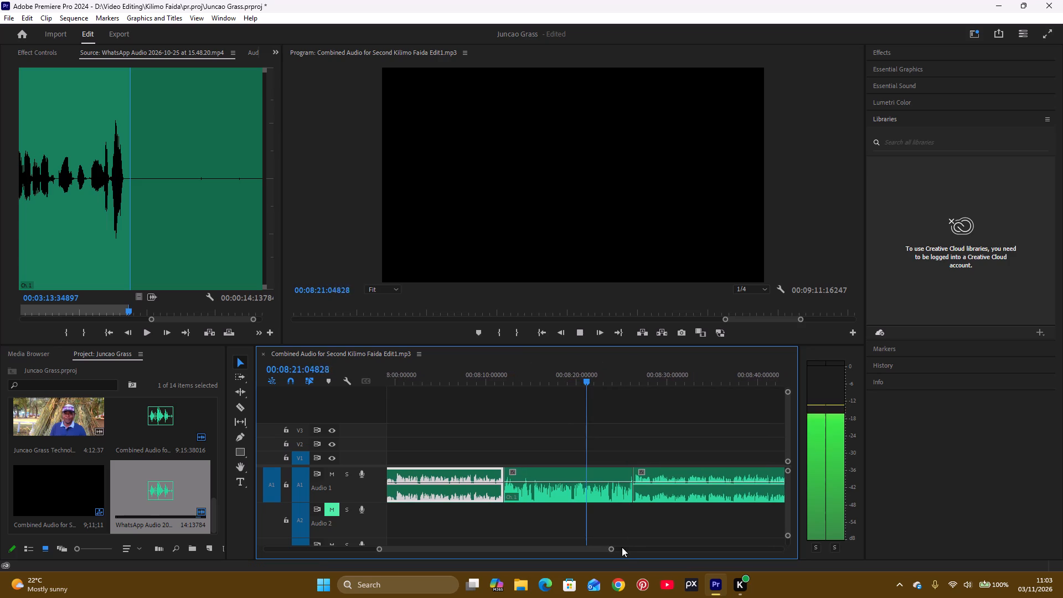
drag(610, 549, 611, 547)
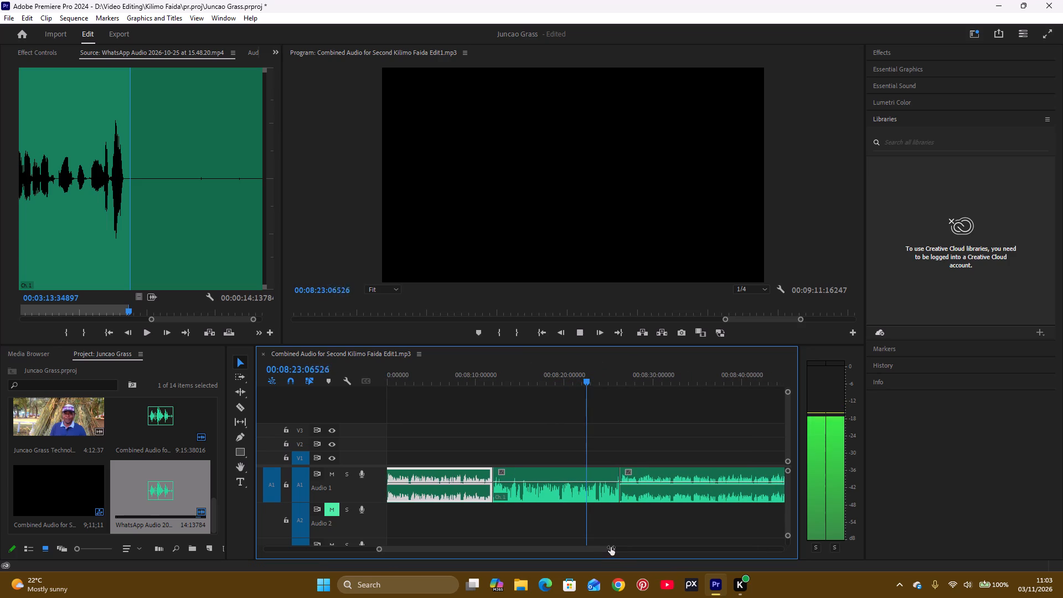
drag(611, 547, 621, 546)
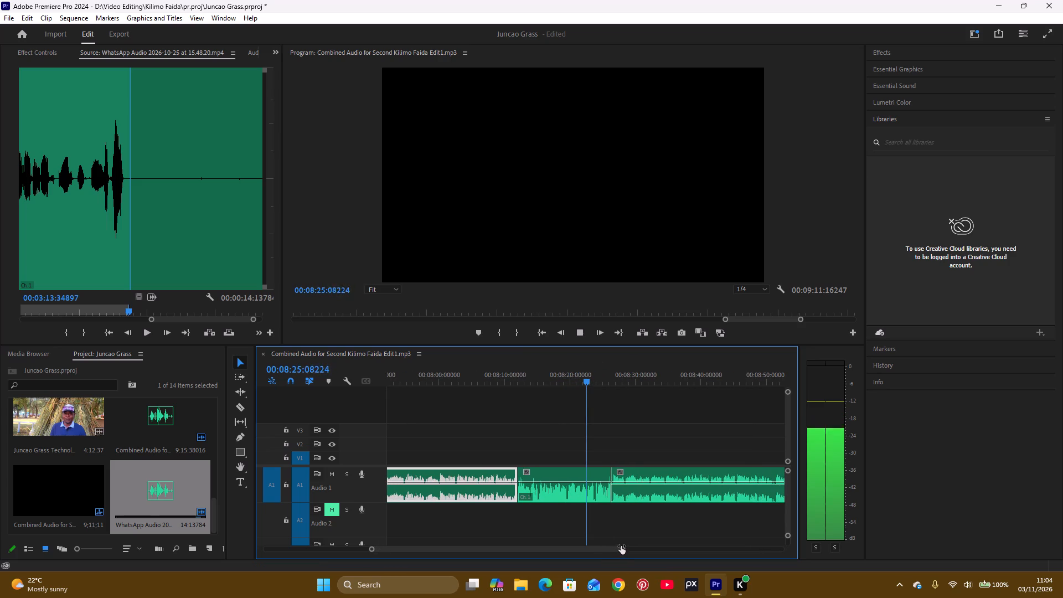
drag(621, 546, 625, 544)
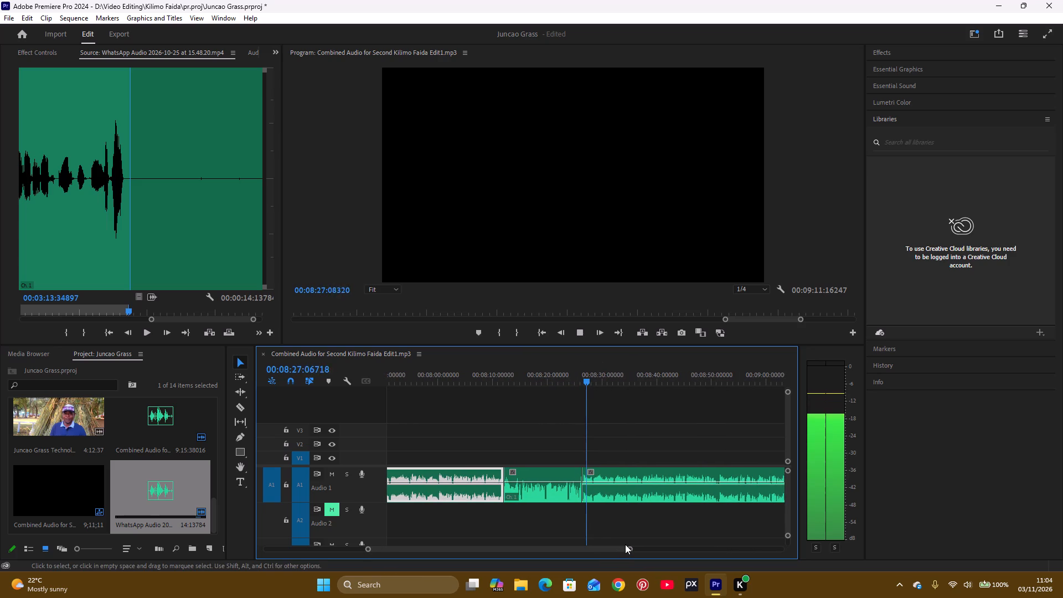
key(space)
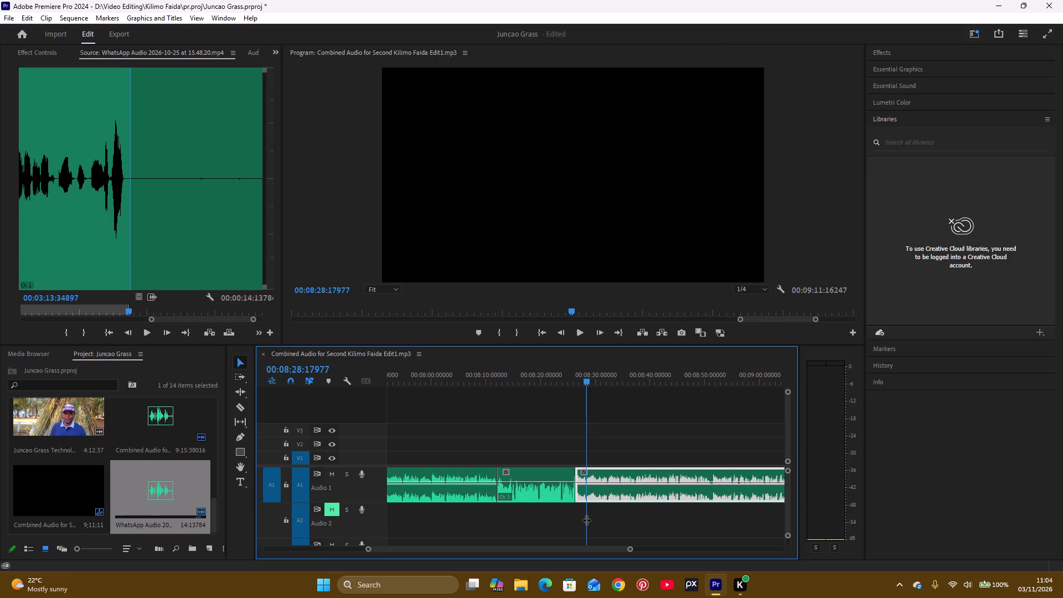
click(478, 379)
key(space)
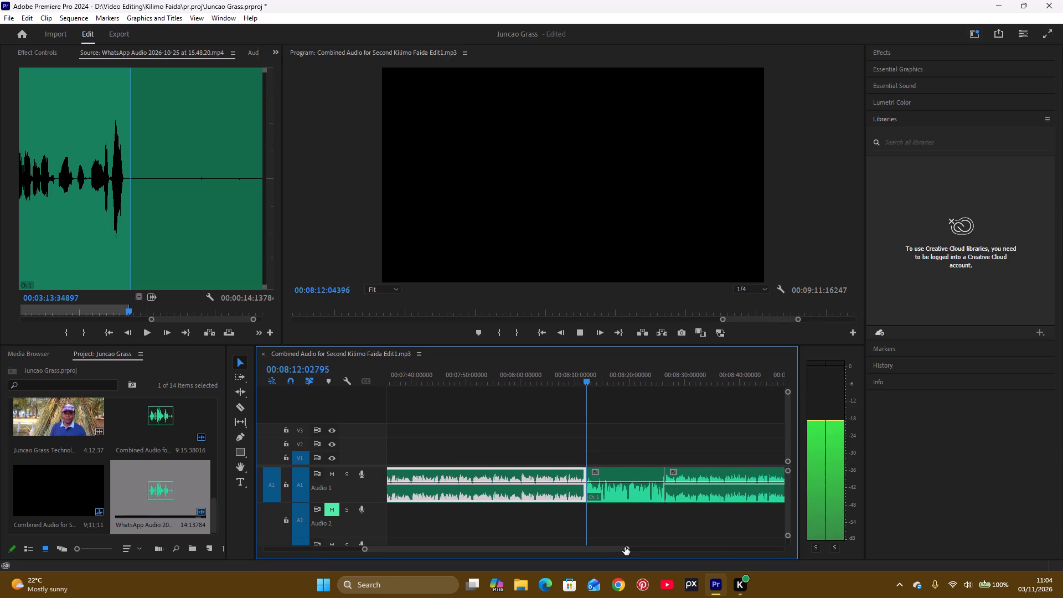
Play the sequence from about 00:08:23 to check the join between the inserted WhatsApp section's end and the following narration.
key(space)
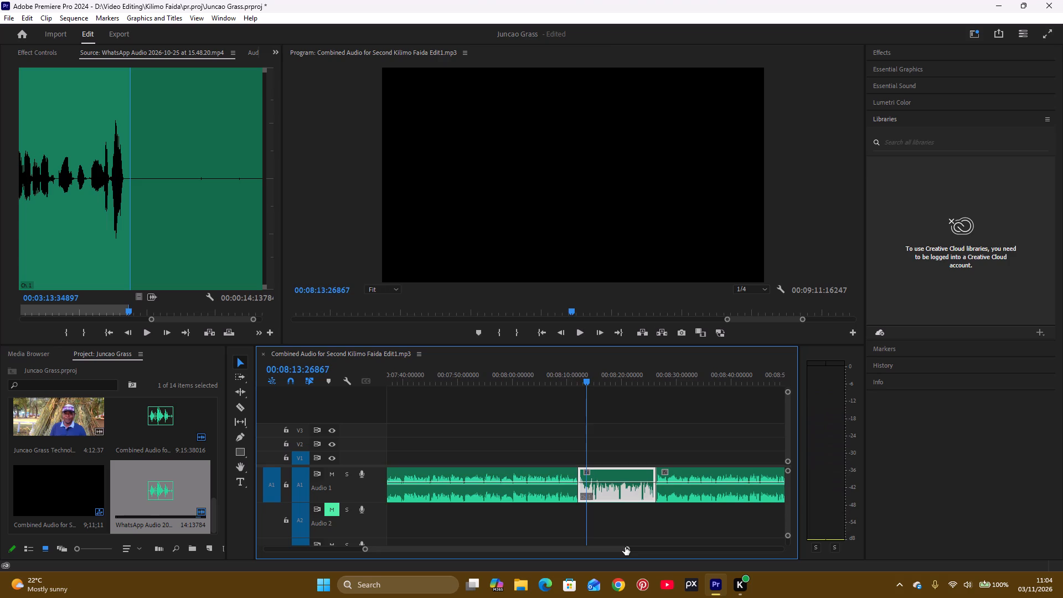
click(640, 382)
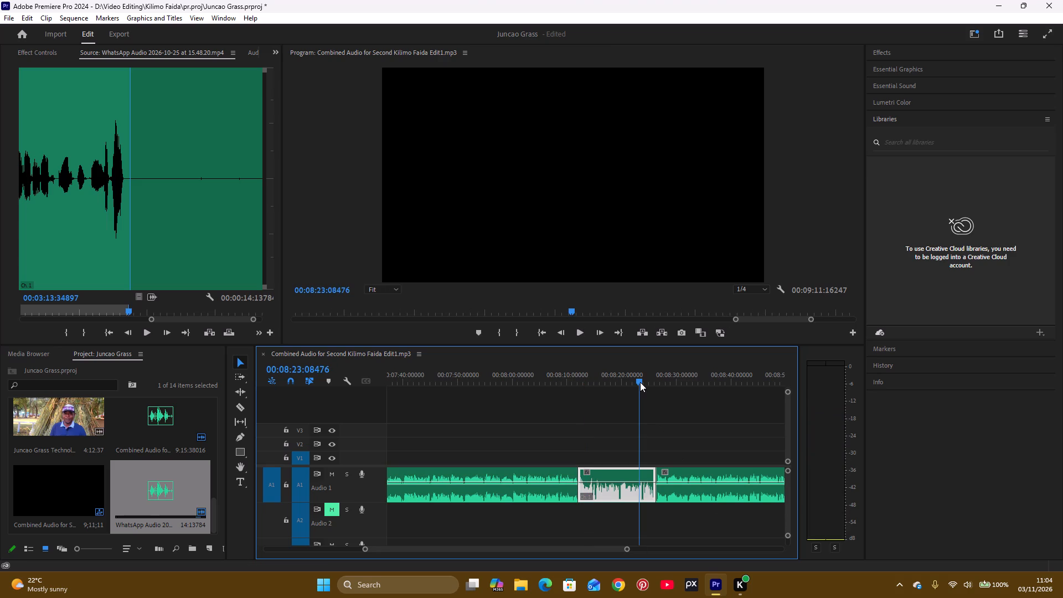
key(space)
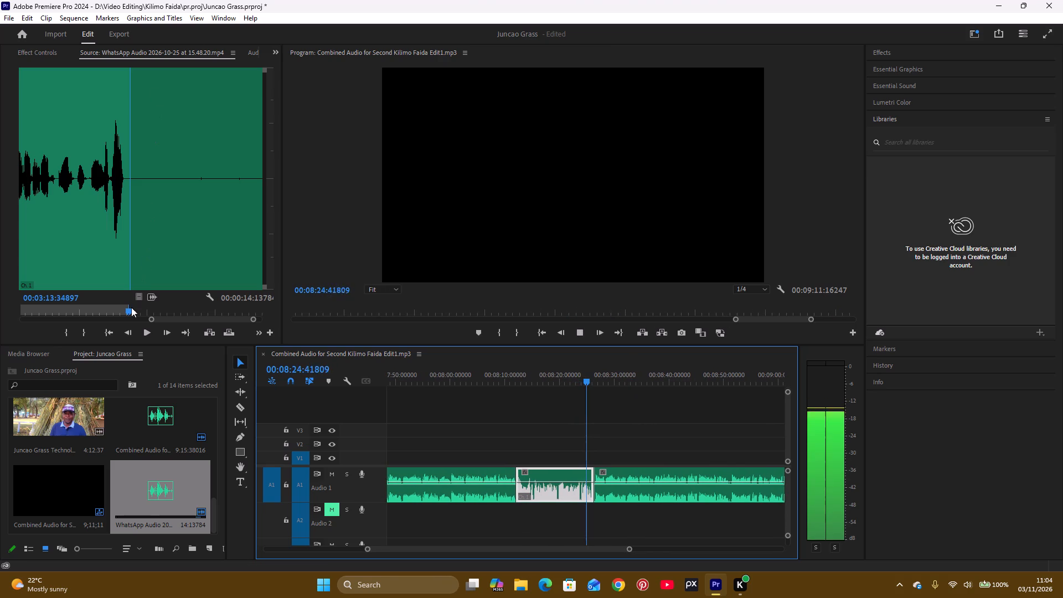
Audition the source WhatsApp audio beyond its current Out point and mark a new Out point at the clip's end, about 00:03:24.
drag(131, 280, 140, 283)
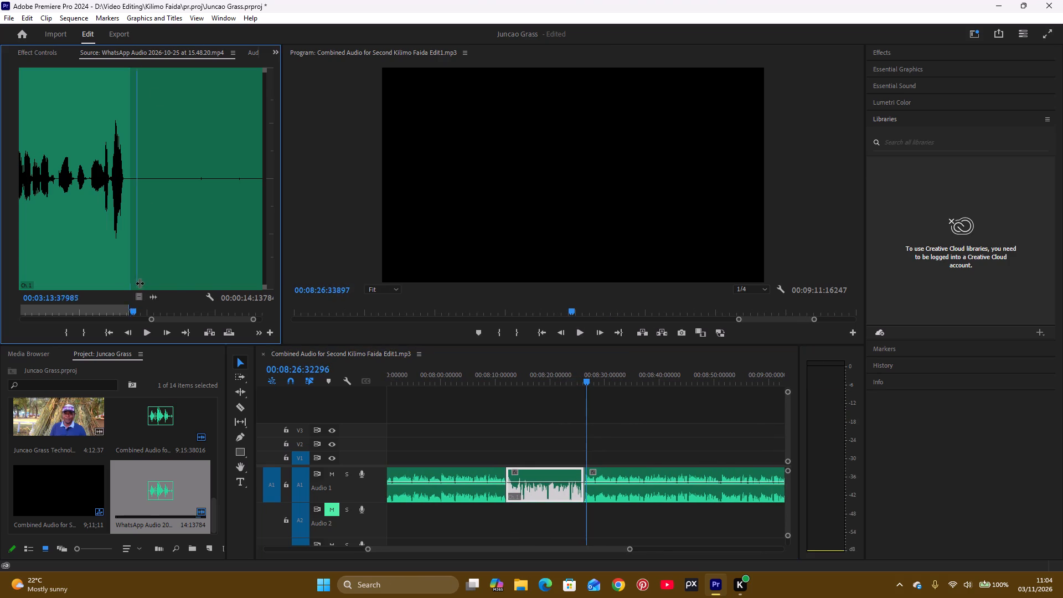
drag(140, 283, 223, 279)
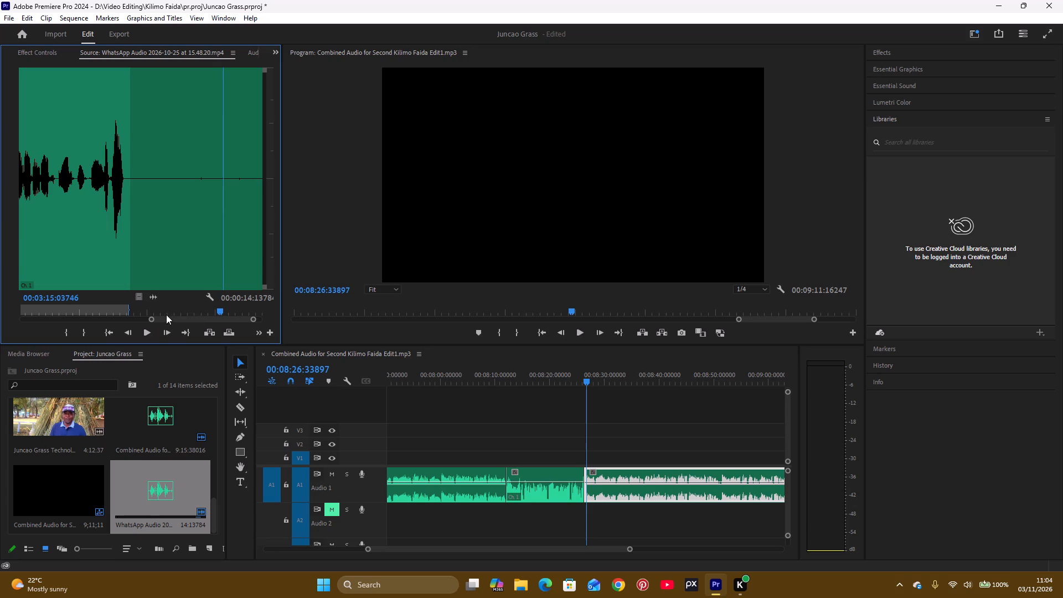
drag(151, 317, 133, 328)
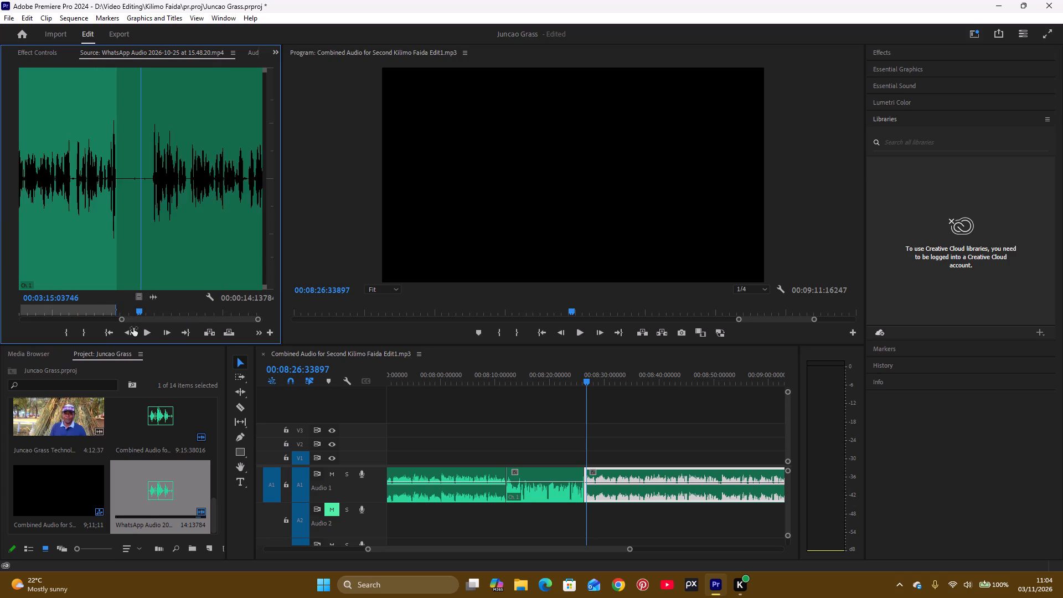
drag(133, 328, 123, 336)
click(147, 334)
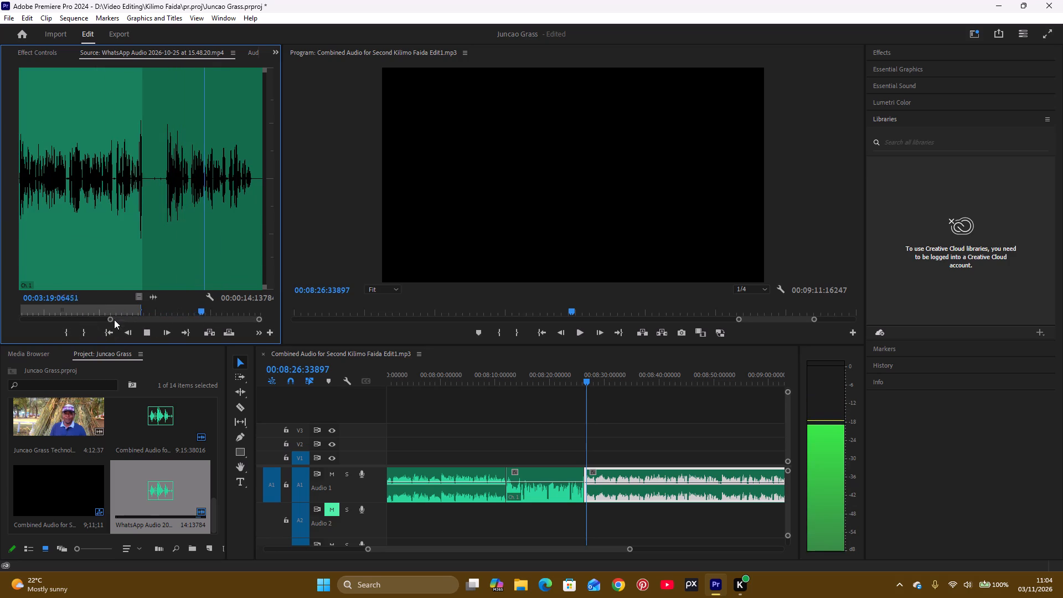
drag(109, 320, 115, 320)
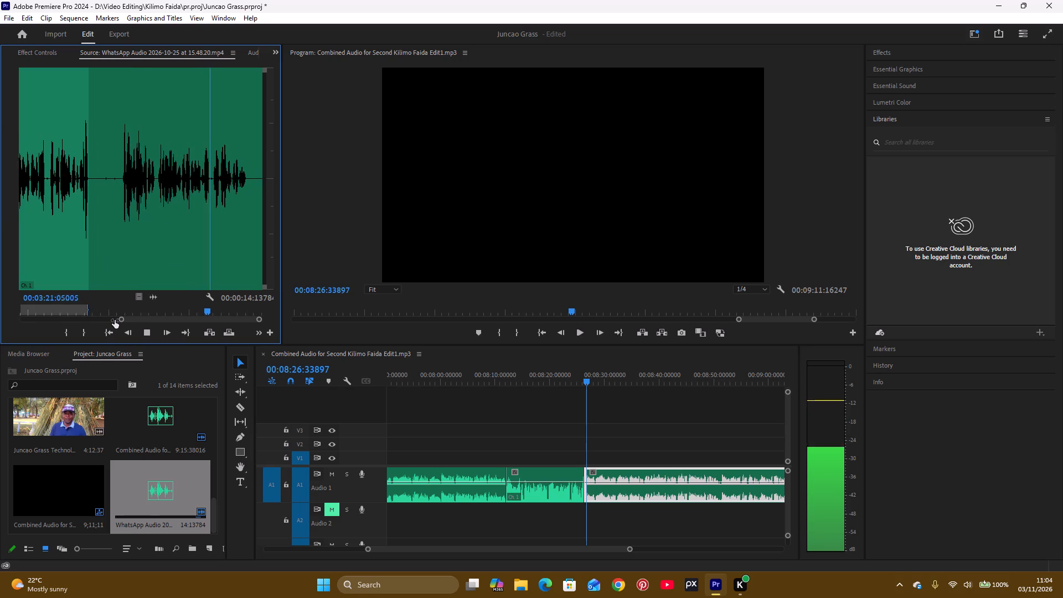
drag(115, 320, 118, 323)
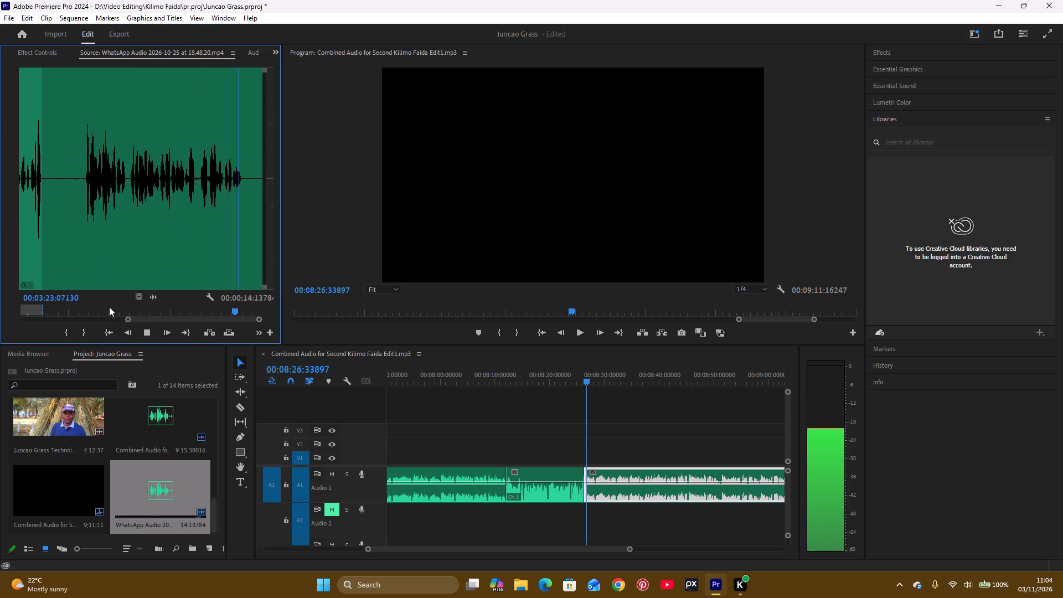
click(82, 334)
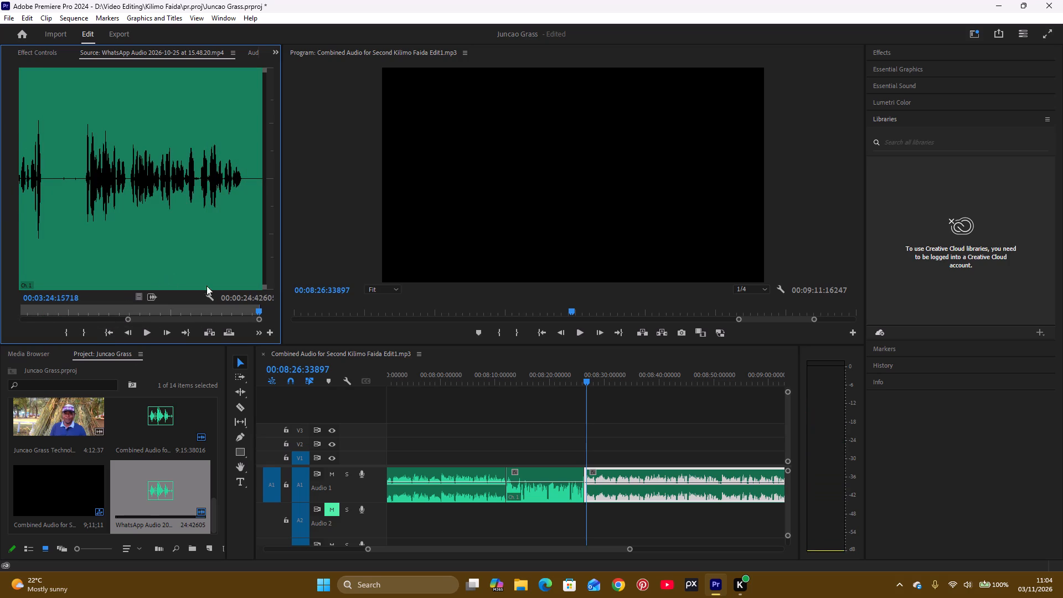
Mark the next WhatsApp audio section in the source, with In at 00:03:15:35140 and Out at 00:03:23:29260.
click(259, 308)
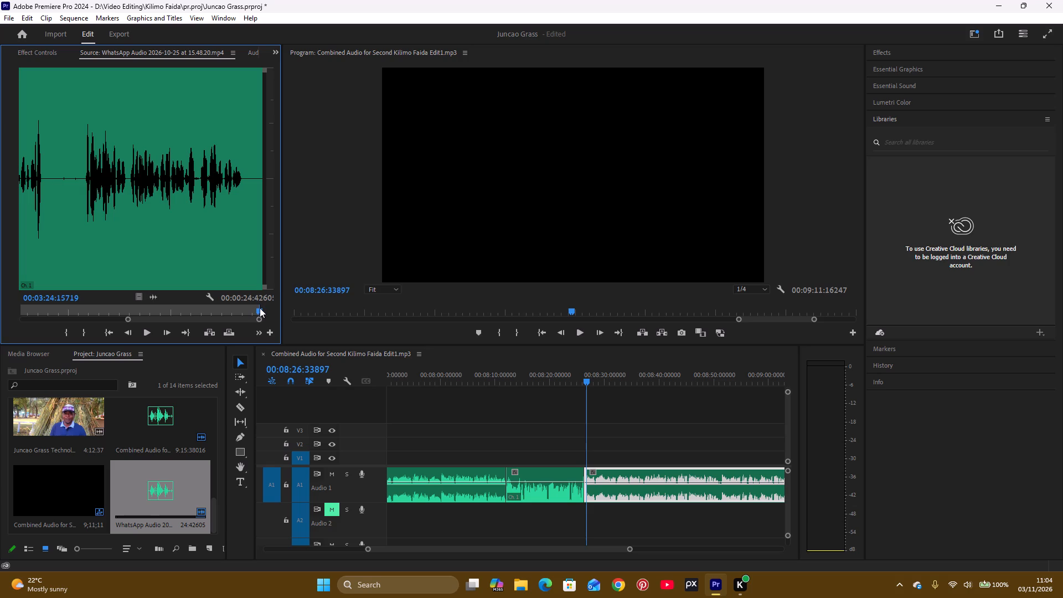
click(258, 308)
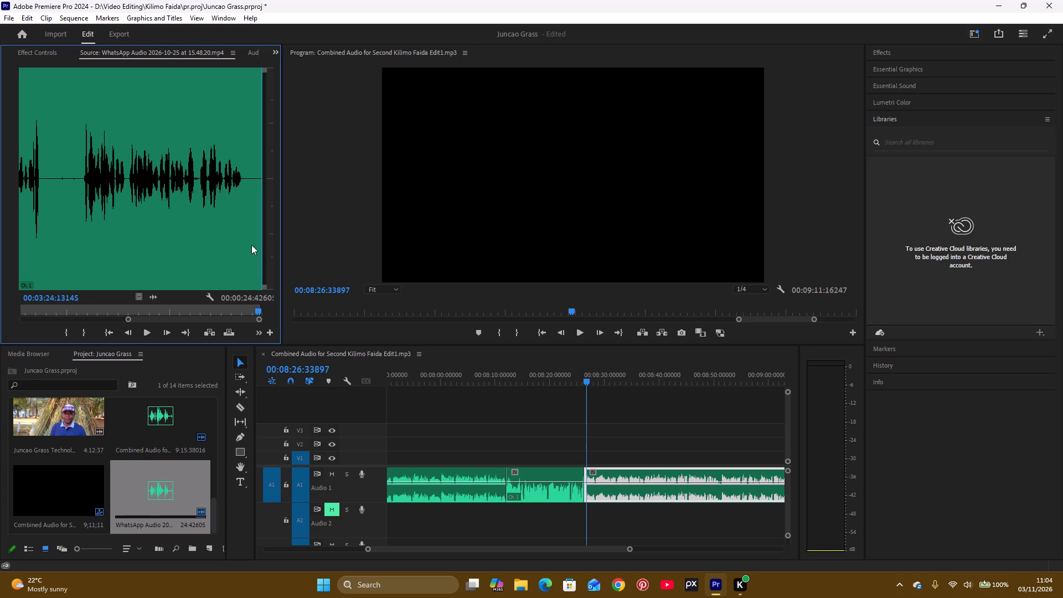
drag(261, 267, 234, 279)
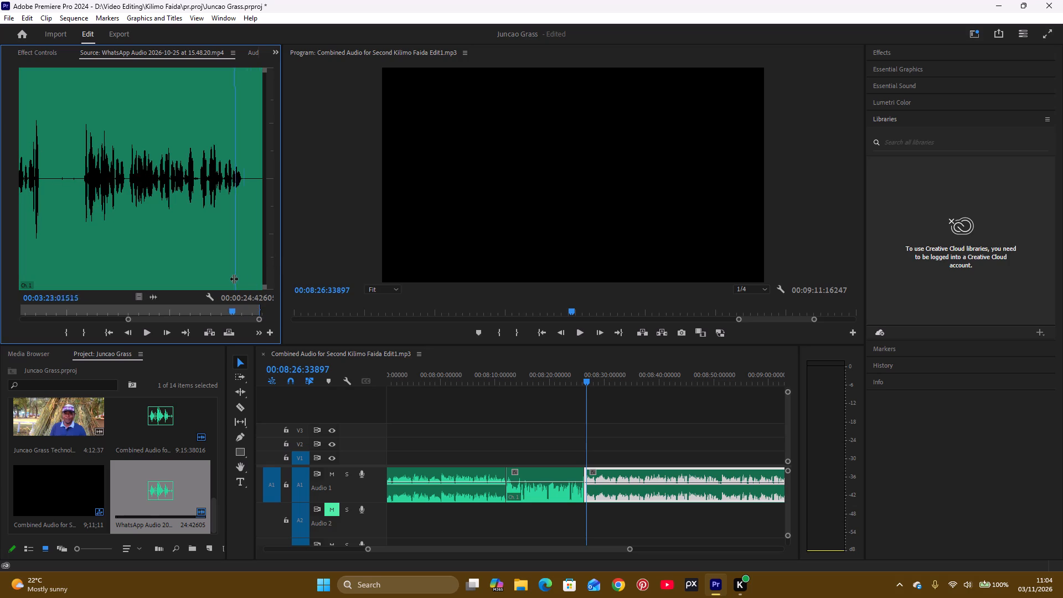
drag(234, 279, 85, 298)
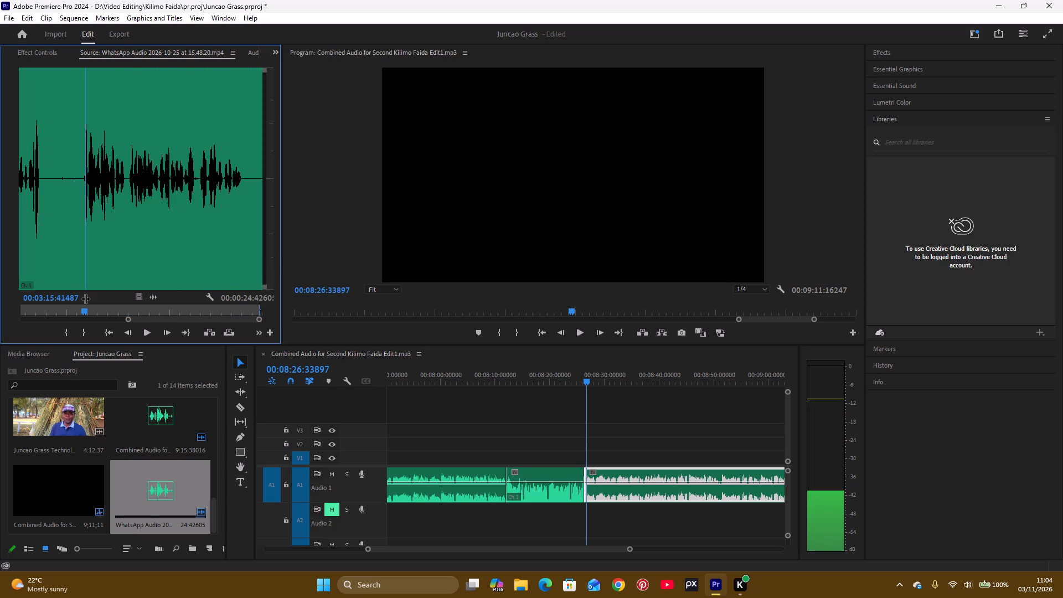
drag(85, 298, 82, 301)
click(70, 334)
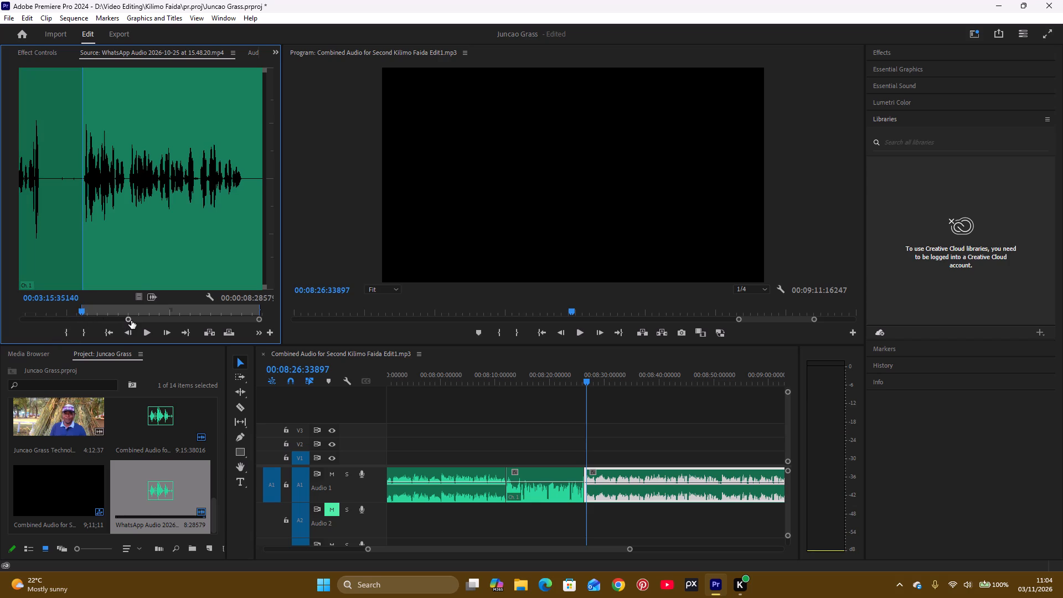
drag(129, 320, 124, 327)
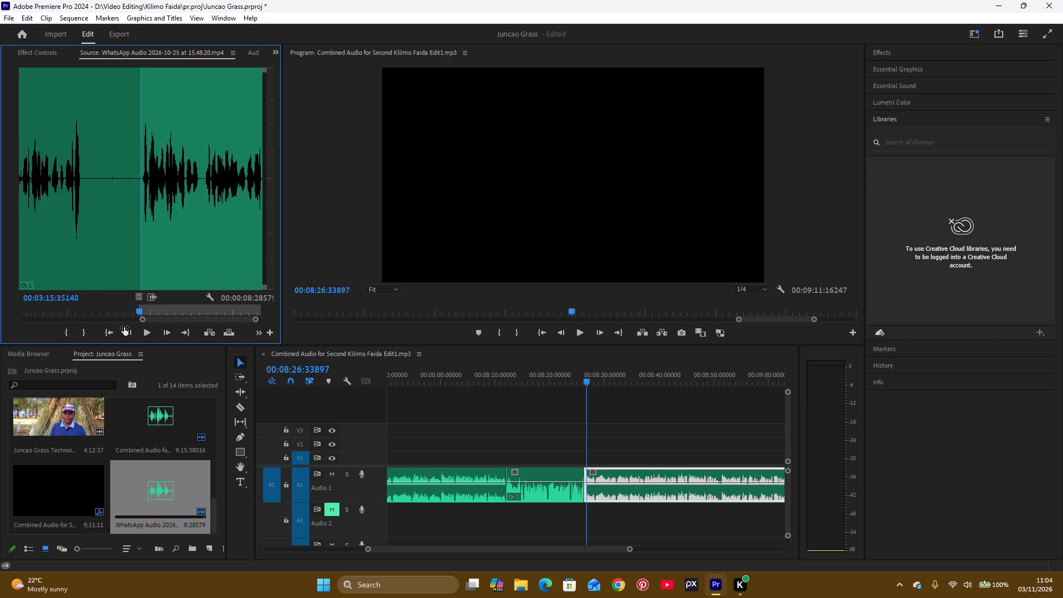
drag(124, 327, 113, 328)
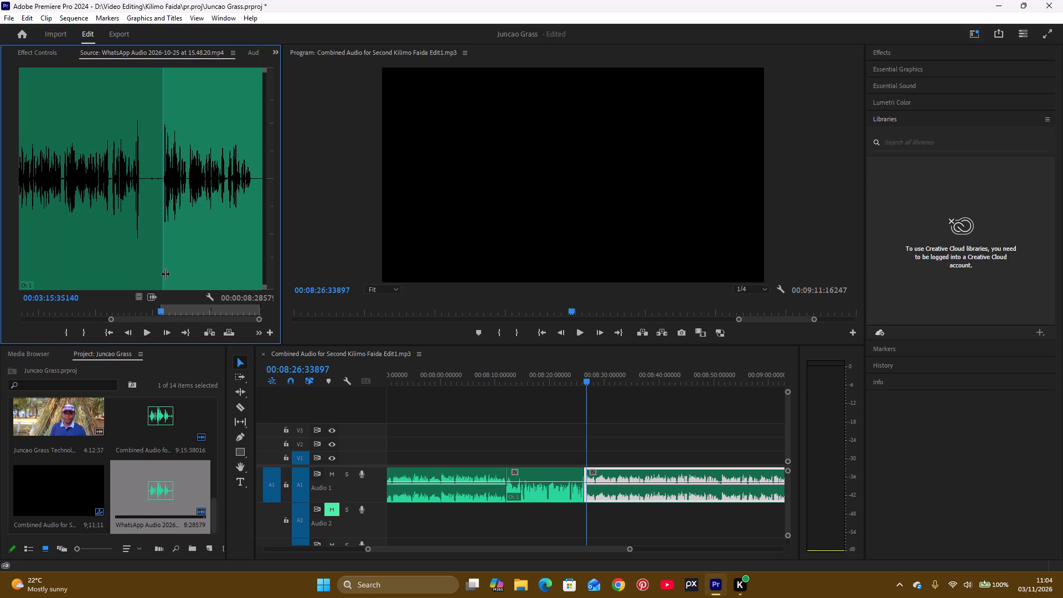
drag(162, 276, 254, 285)
click(93, 331)
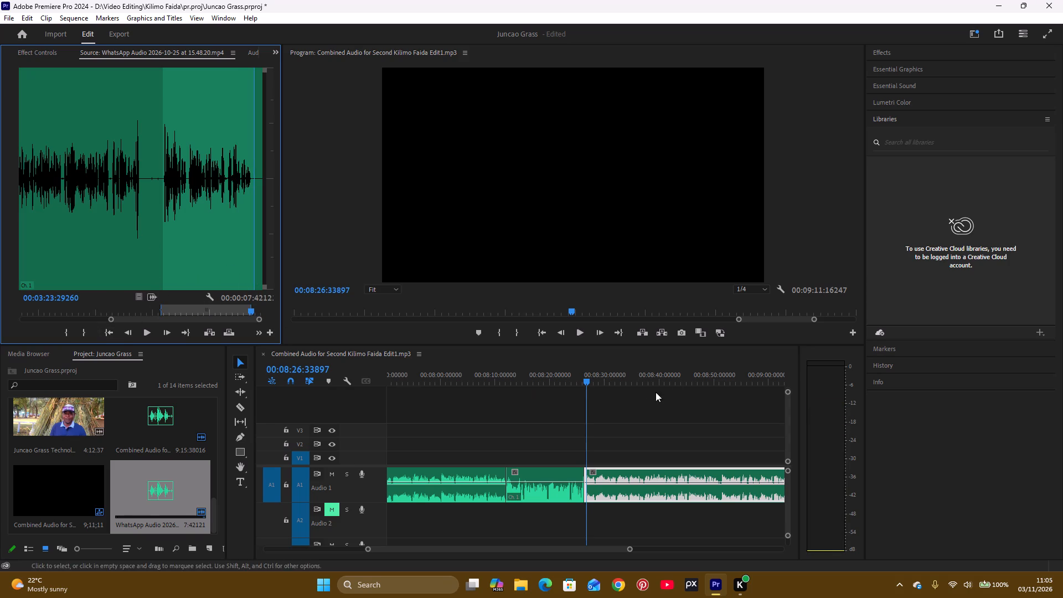
Play the sequence from 00:08:26:33897 to about 00:08:46 to find the next narration passage to replace.
click(577, 332)
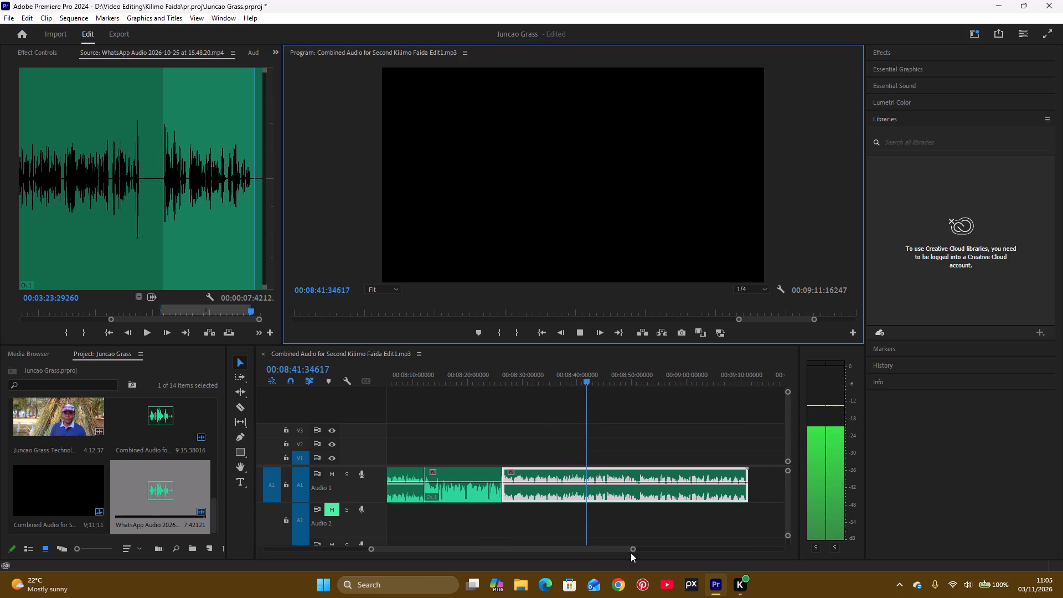
key(space)
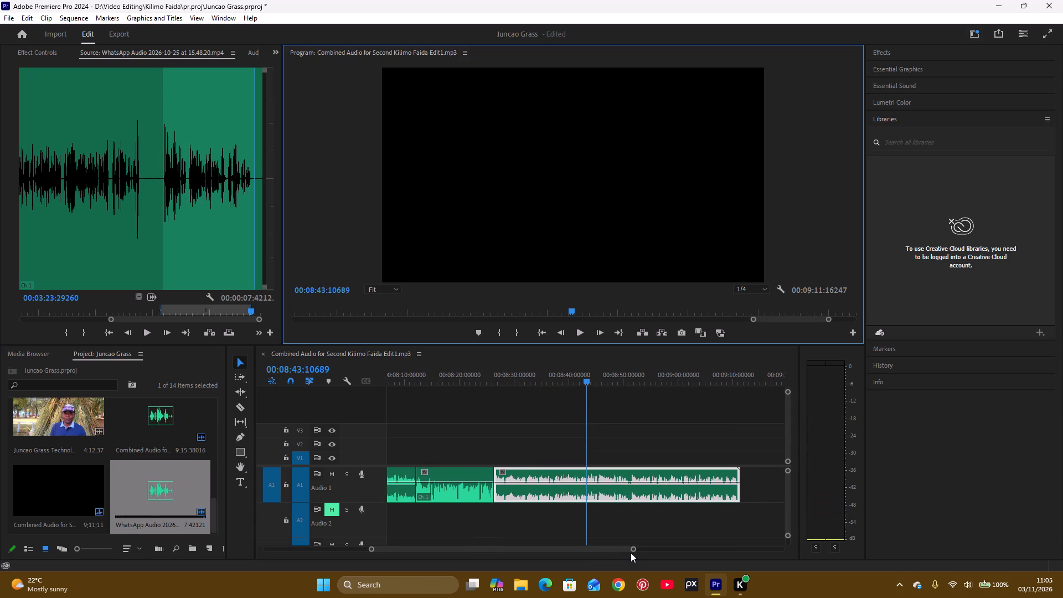
key(space)
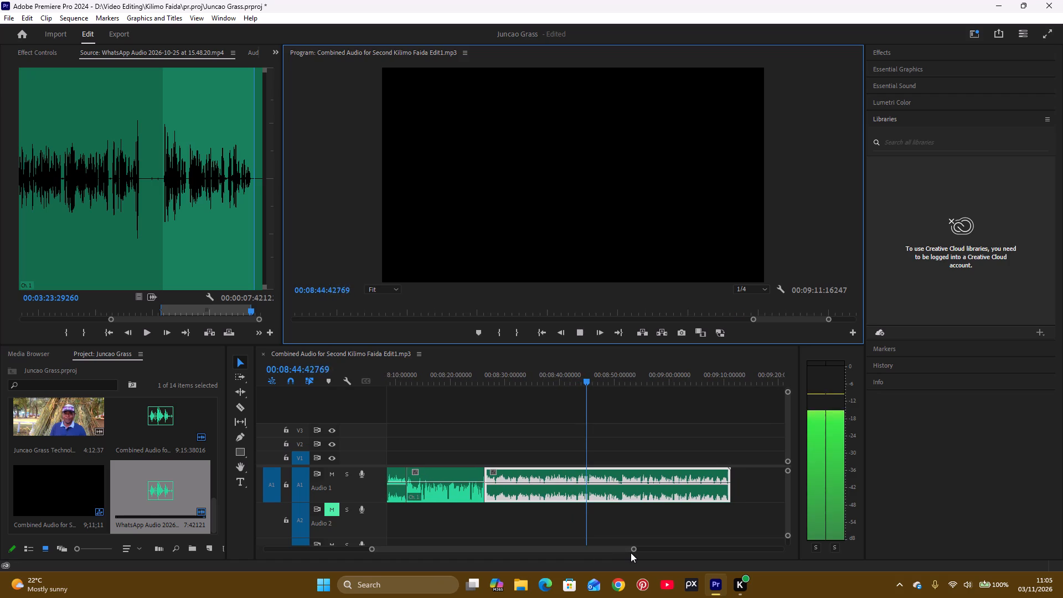
key(space)
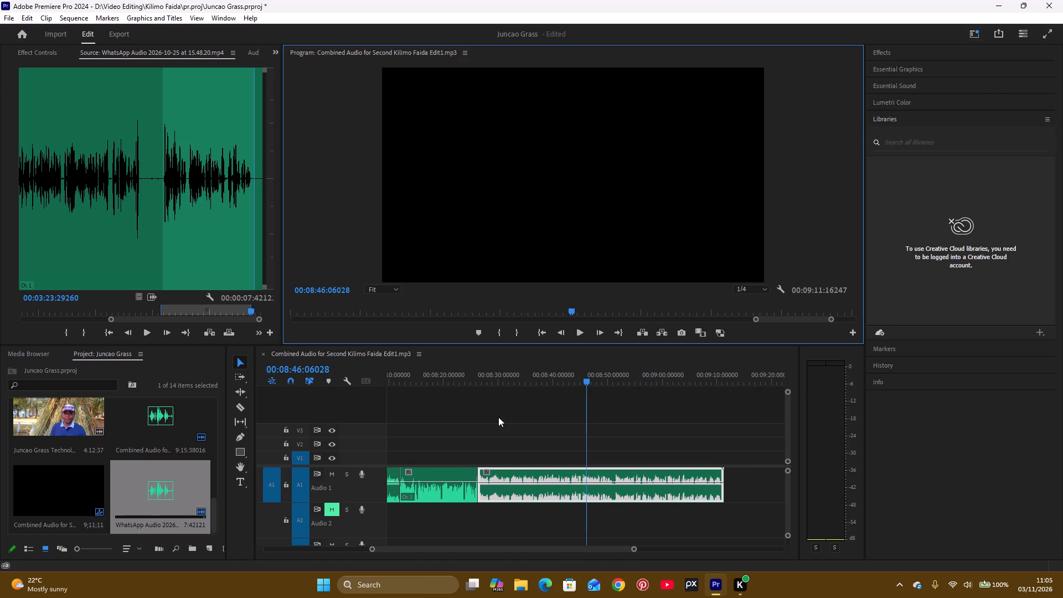
Replay the opening of the marked WhatsApp section in the source, from 00:03:15:38803, to compare it with the narration.
click(167, 292)
drag(168, 290, 157, 291)
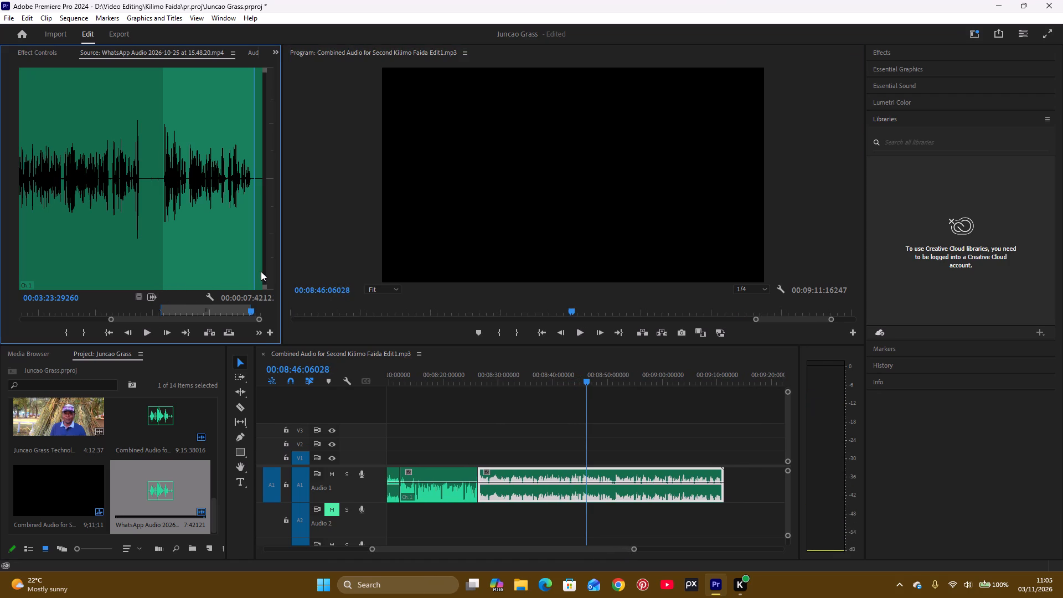
drag(254, 273, 157, 305)
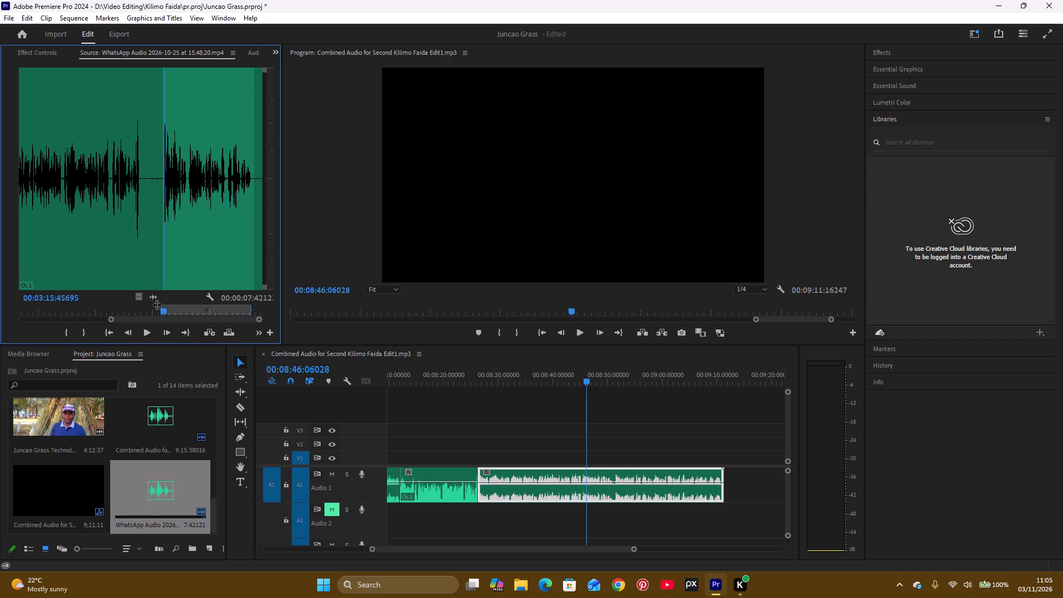
drag(157, 305, 164, 310)
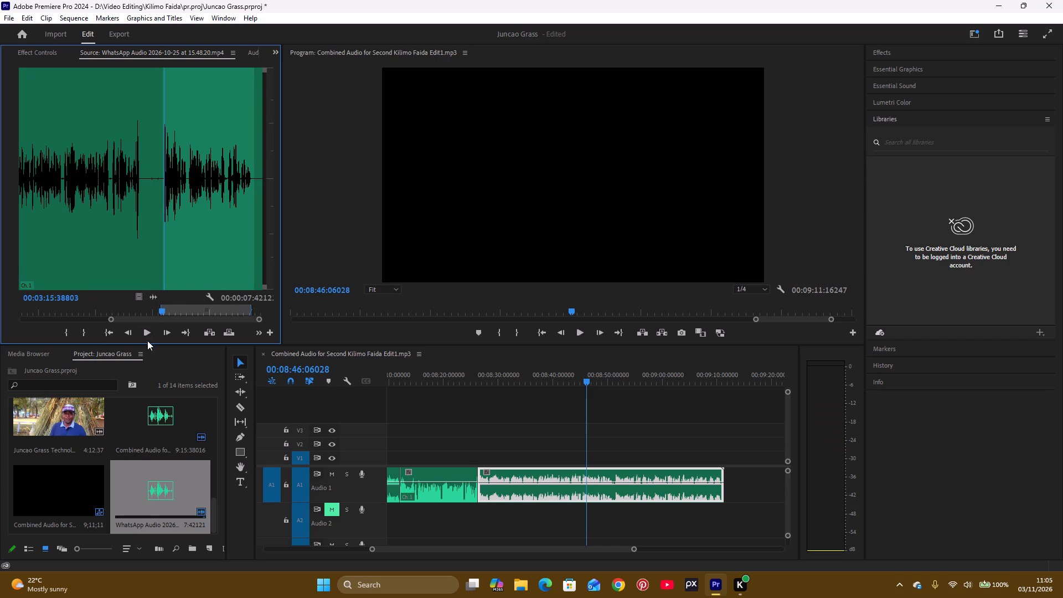
click(145, 332)
click(145, 332)
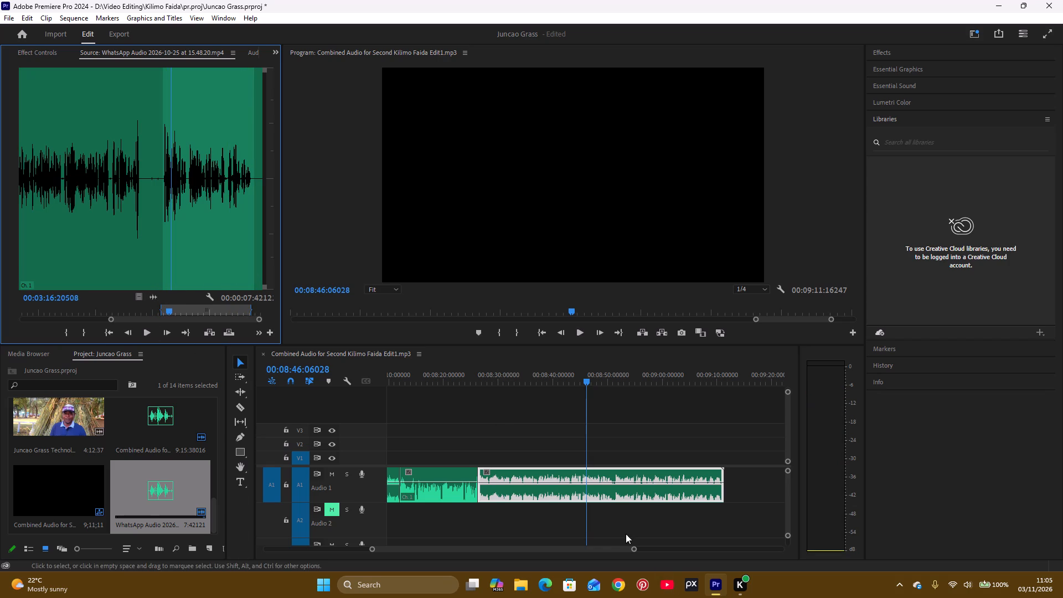
Find the passage's start by listening from 00:08:40:45418, and split the Audio 1 narration in the pause just before 00:08:43:23502.
drag(635, 551, 616, 564)
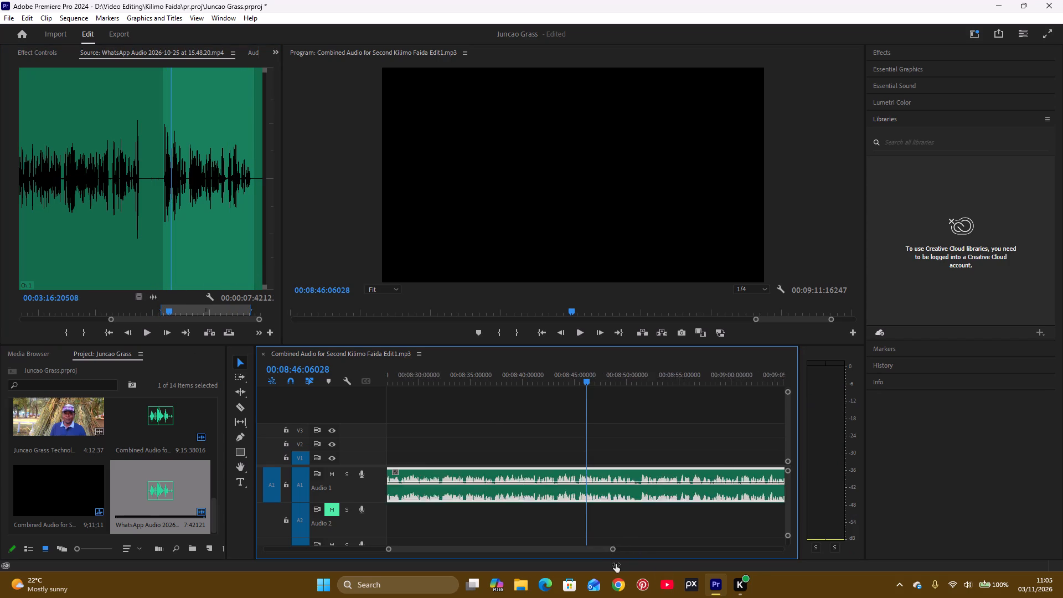
drag(616, 564, 610, 569)
click(519, 382)
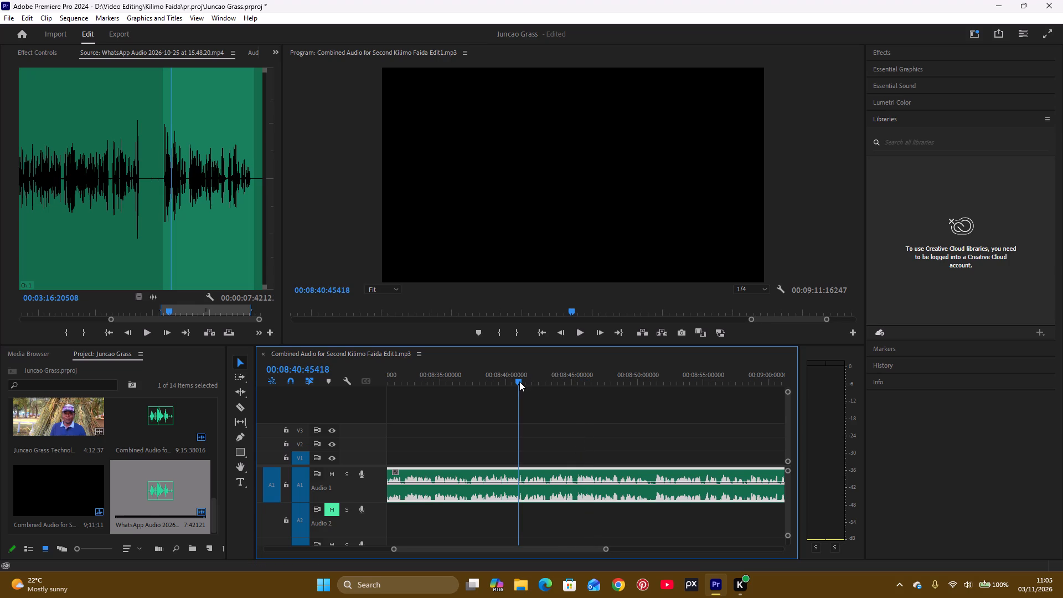
key(space)
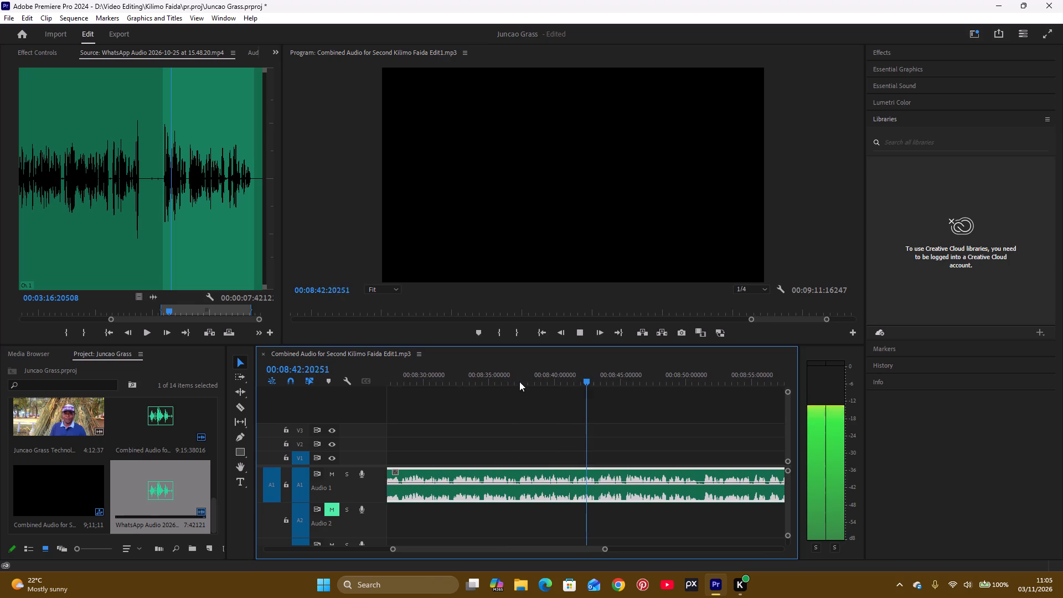
key(space)
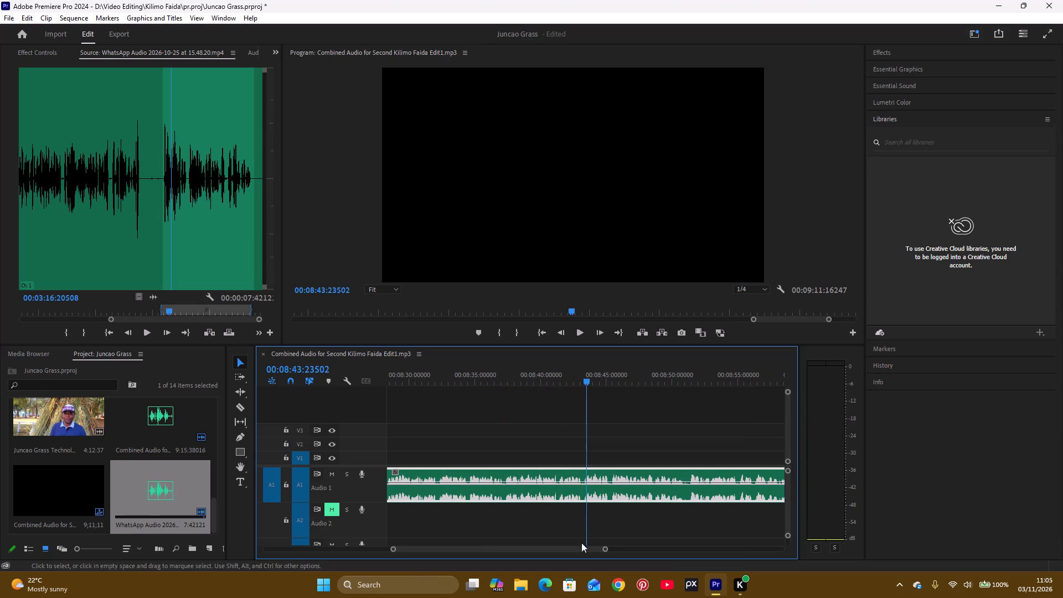
drag(607, 548, 598, 560)
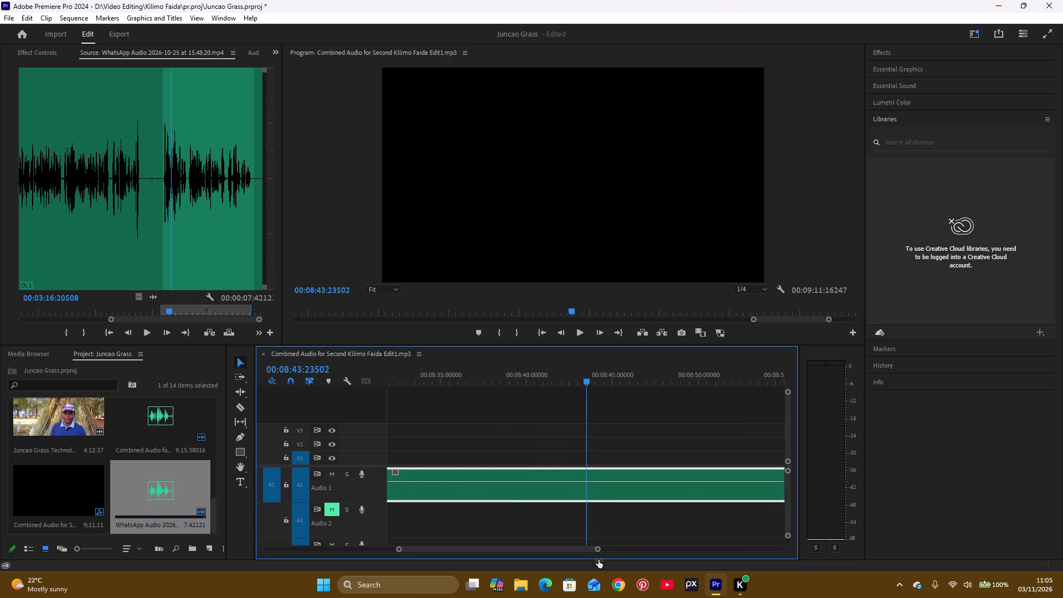
drag(598, 560, 552, 595)
key(c)
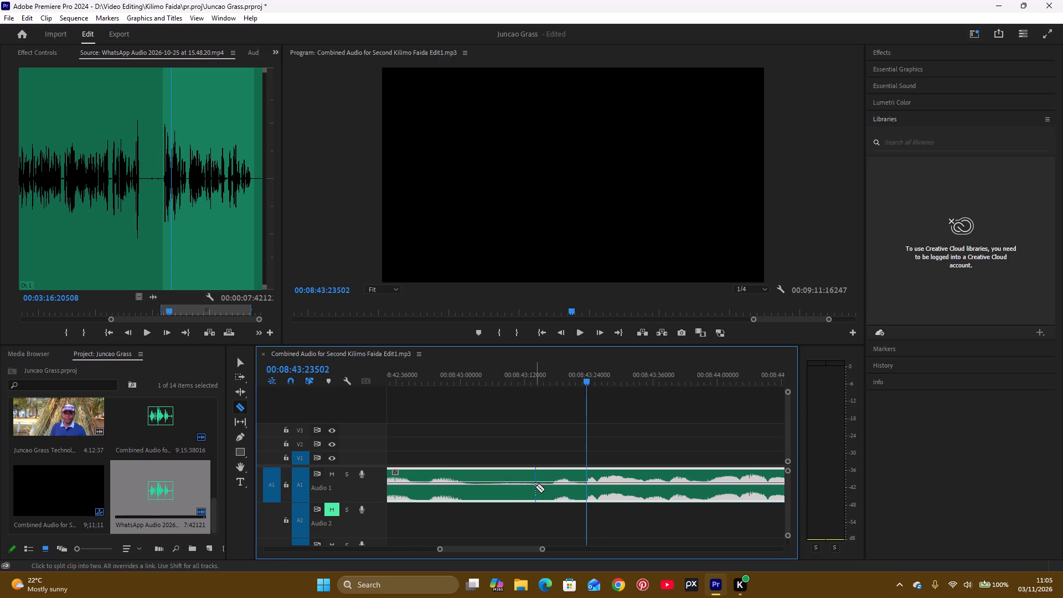
click(535, 485)
key(v)
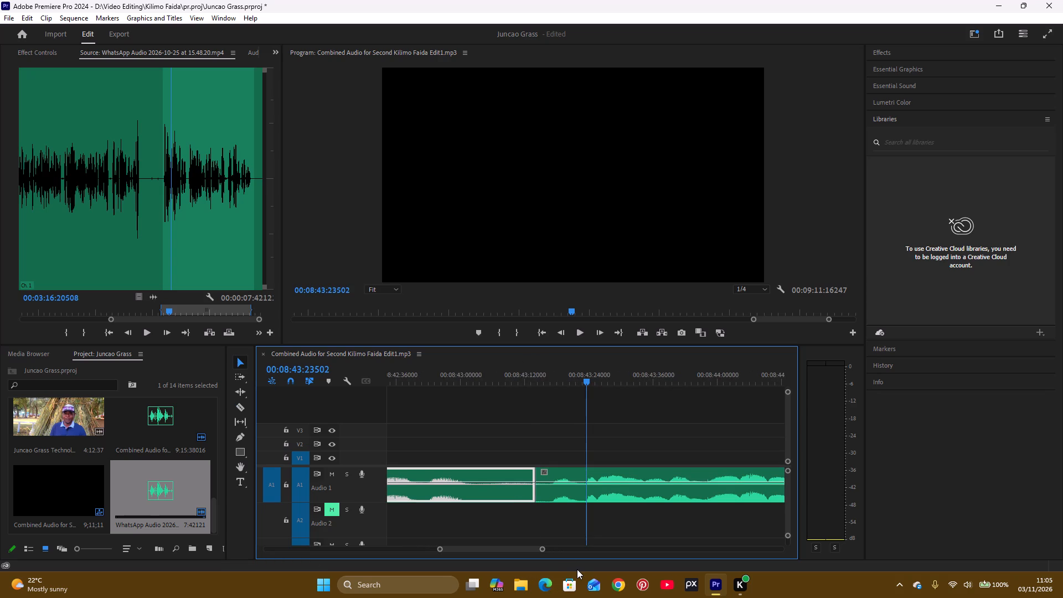
Find the passage's end by listening, split the Audio 1 narration in the pause just after 00:08:51:00000, and delete the passage between the cuts.
drag(543, 550, 555, 554)
key(space)
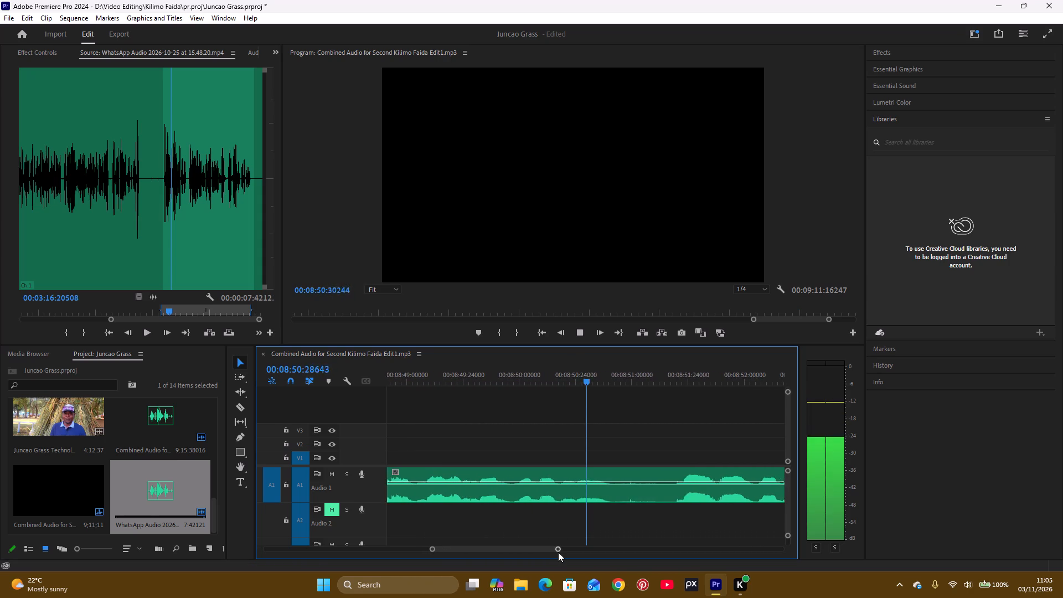
key(space)
key(space)
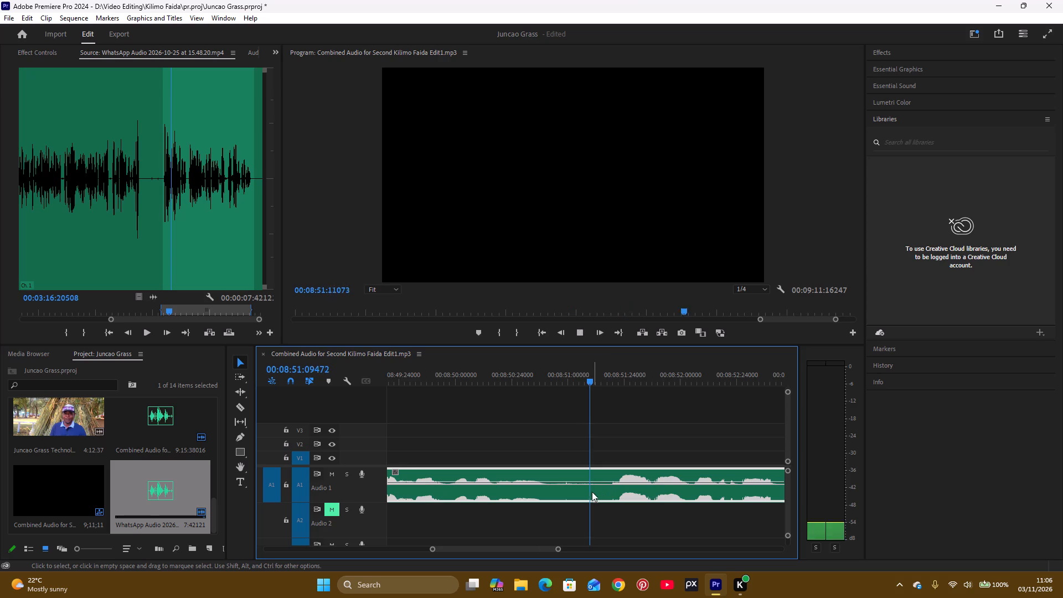
key(space)
key(c)
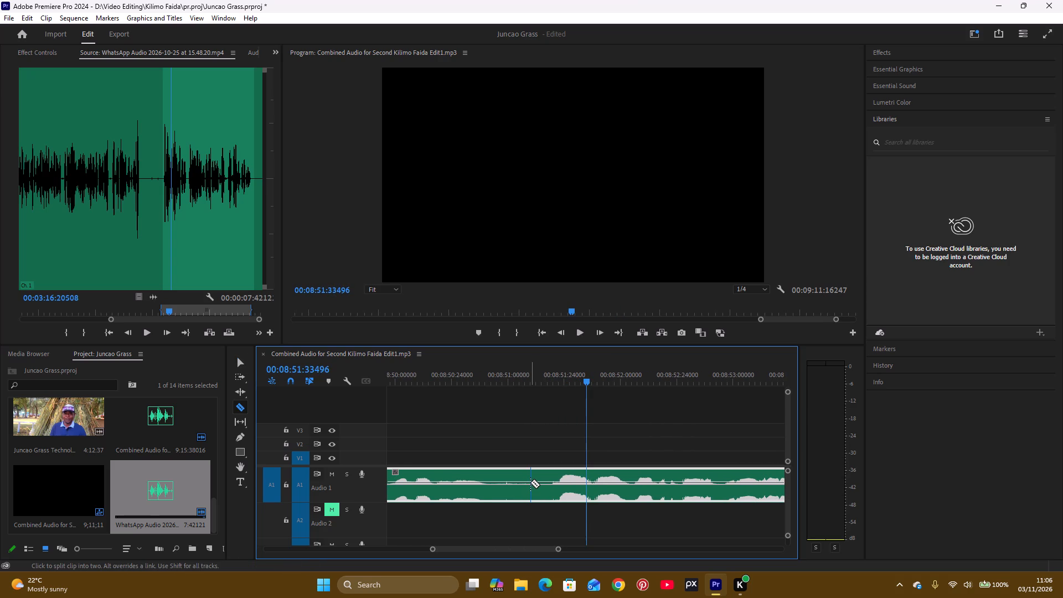
click(530, 483)
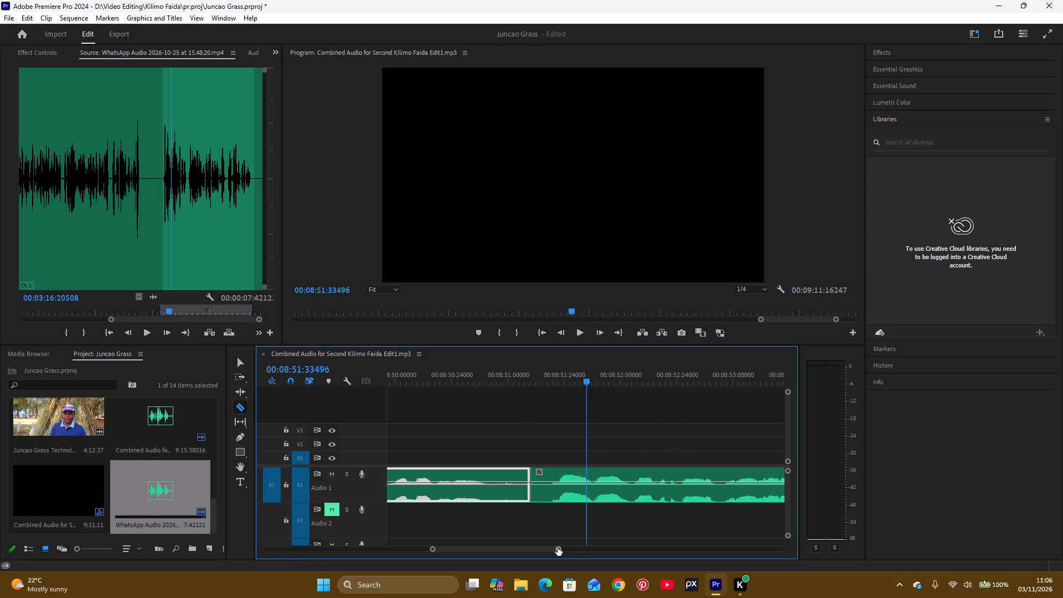
drag(558, 548, 600, 549)
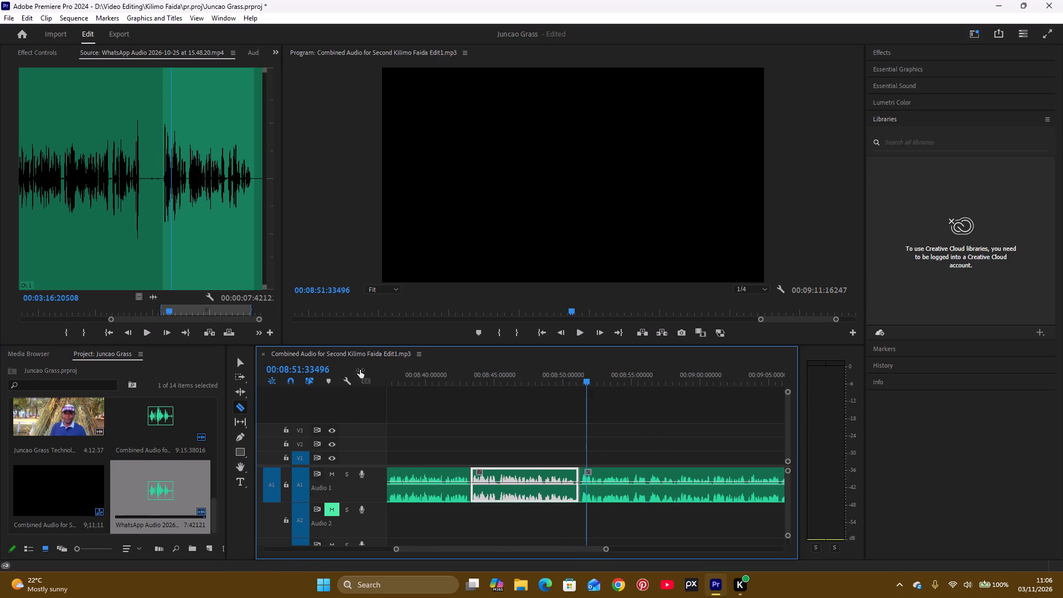
key(Delete)
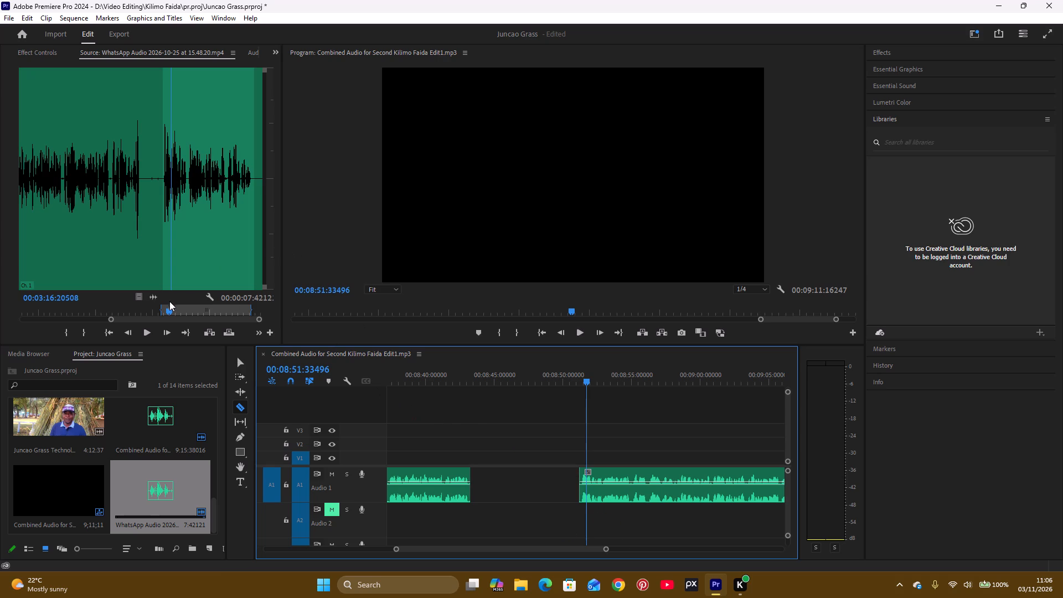
Fill the Audio 1 gap starting near 00:08:43 with the marked WhatsApp section, placing it first on Audio 2 below the gap.
drag(153, 298, 471, 486)
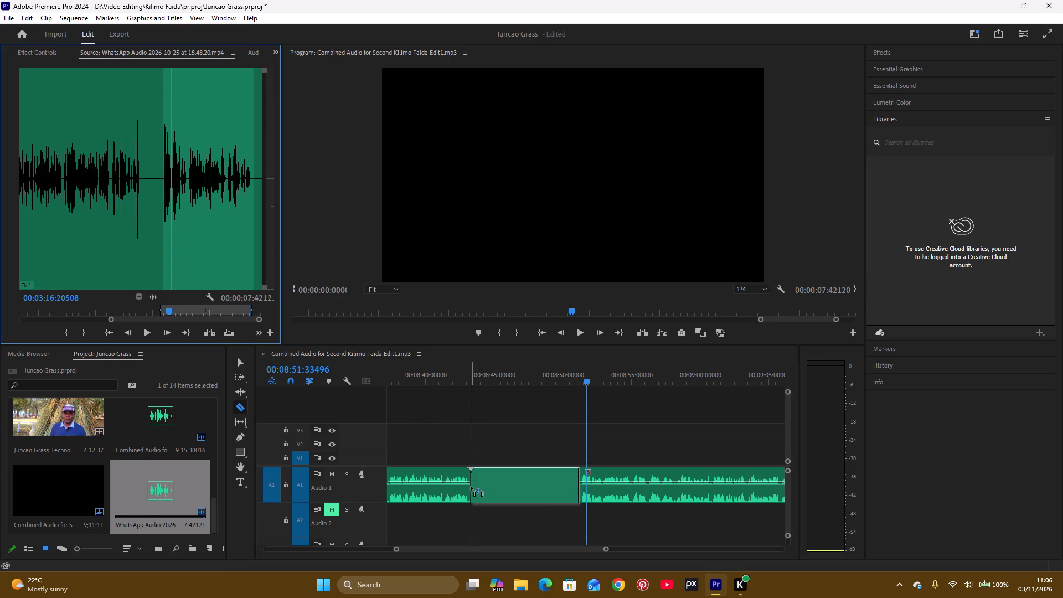
drag(471, 486, 469, 513)
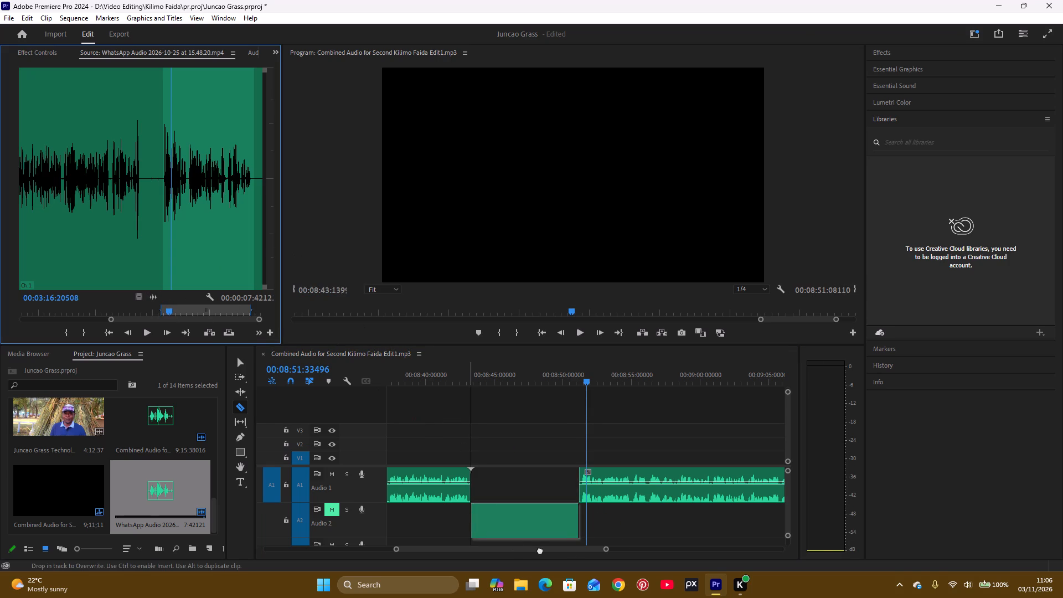
drag(605, 548, 608, 549)
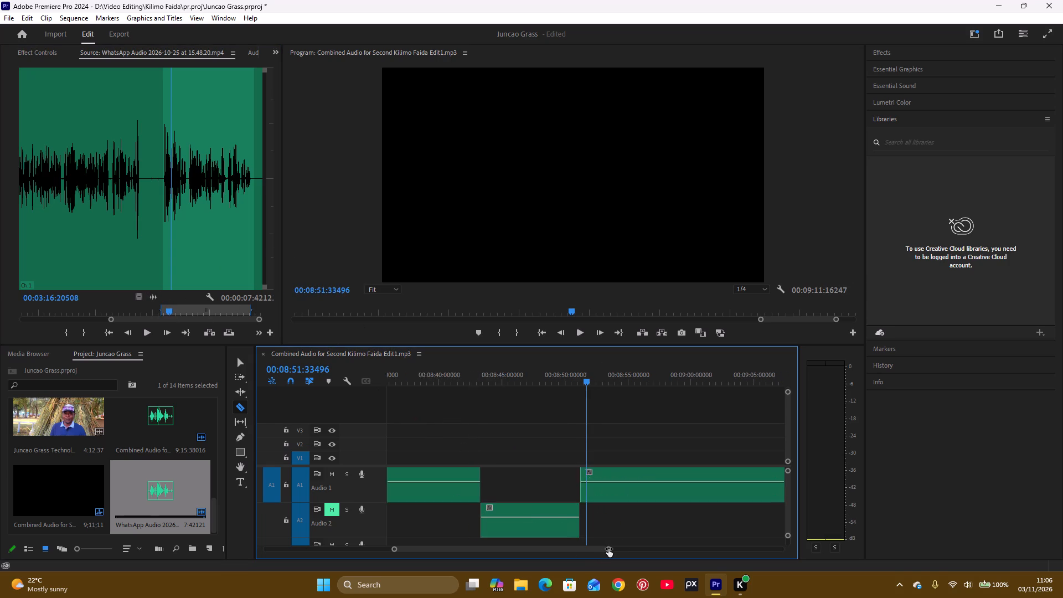
drag(608, 549, 575, 551)
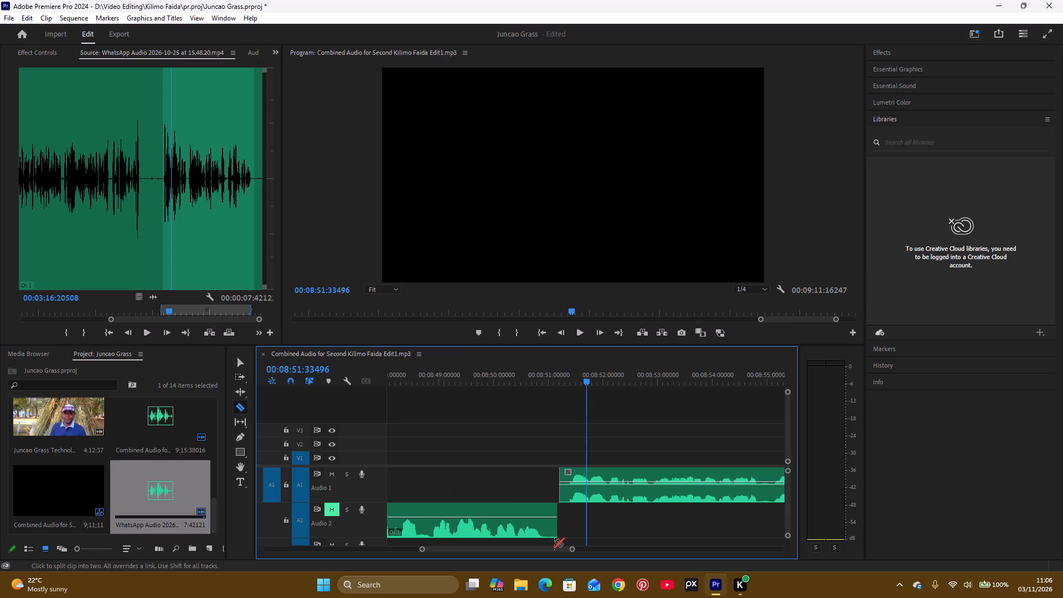
click(571, 549)
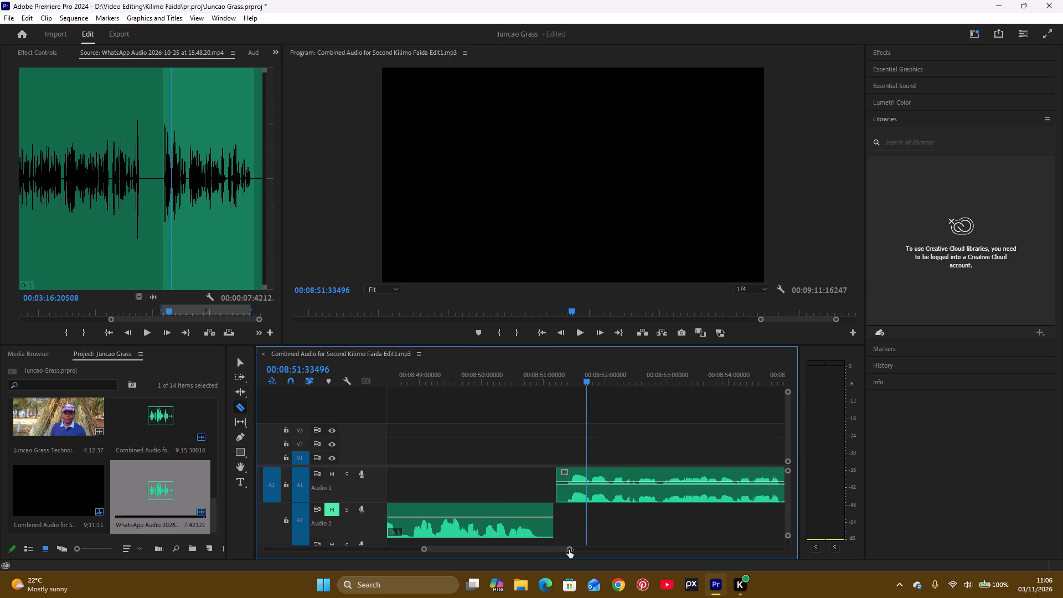
click(545, 545)
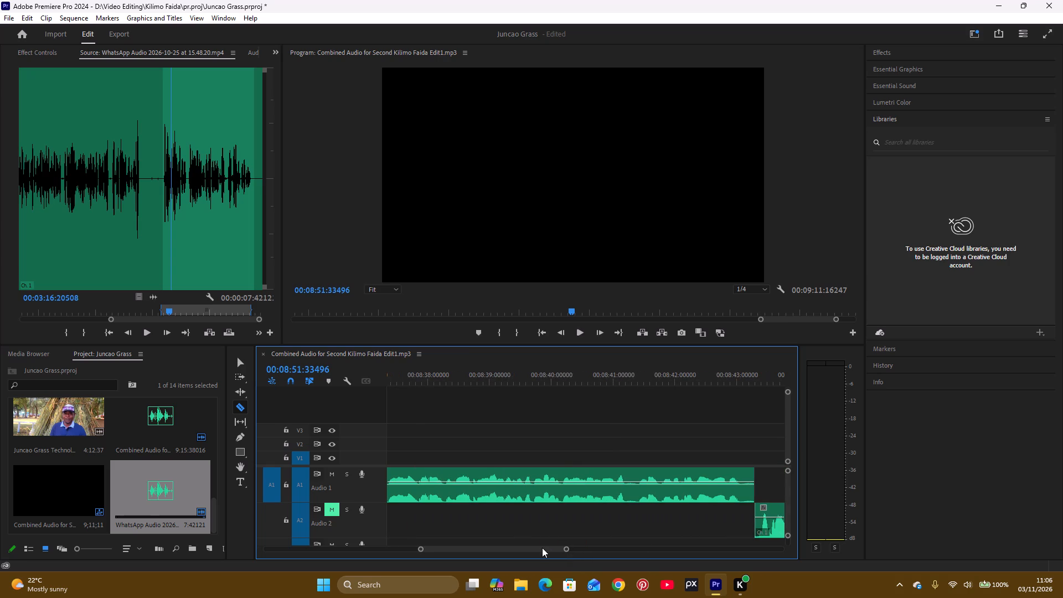
click(773, 377)
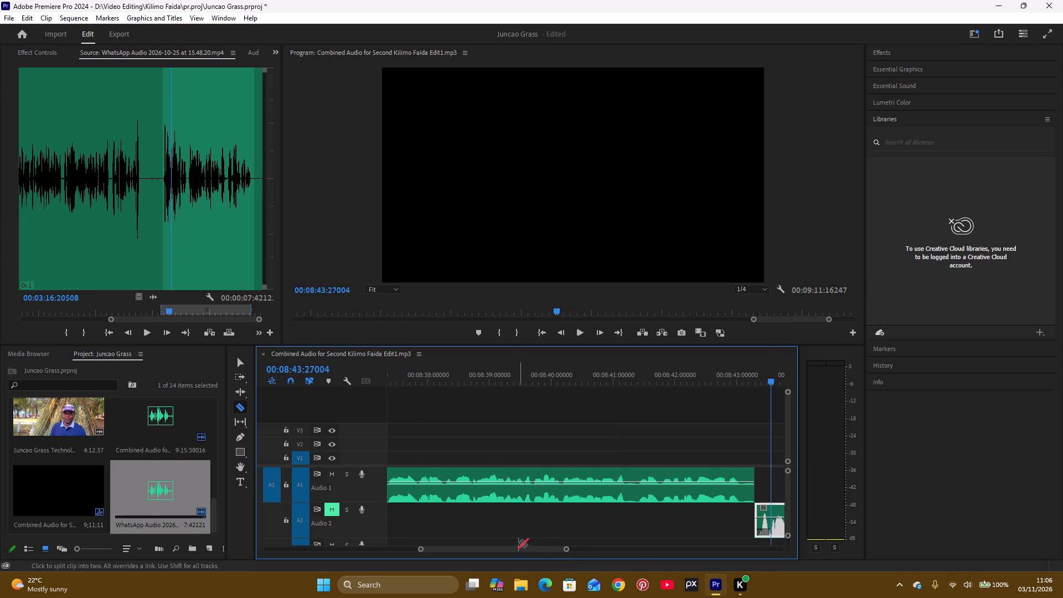
click(521, 550)
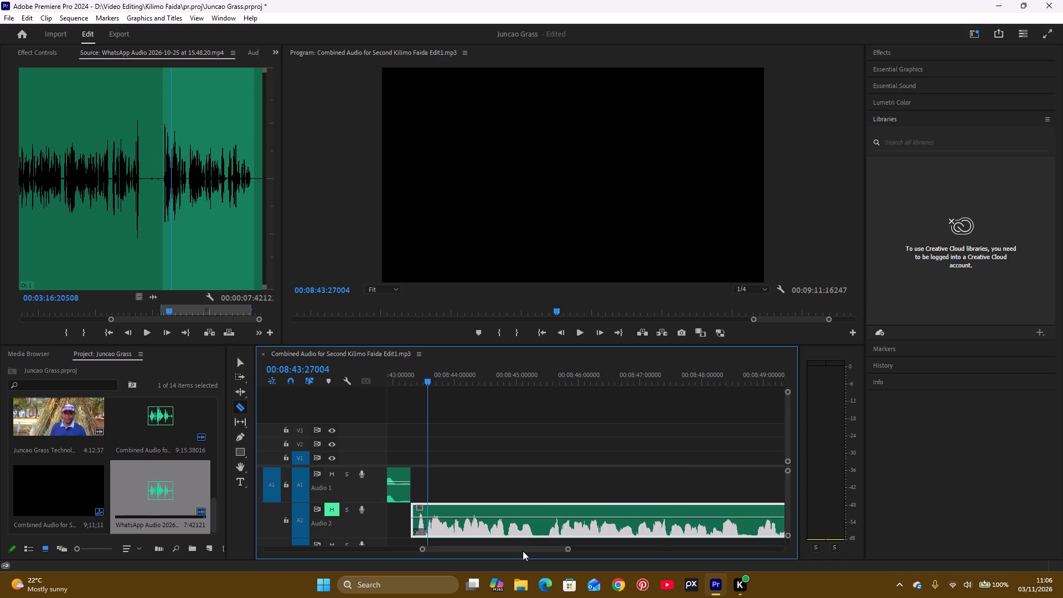
click(523, 551)
key(v)
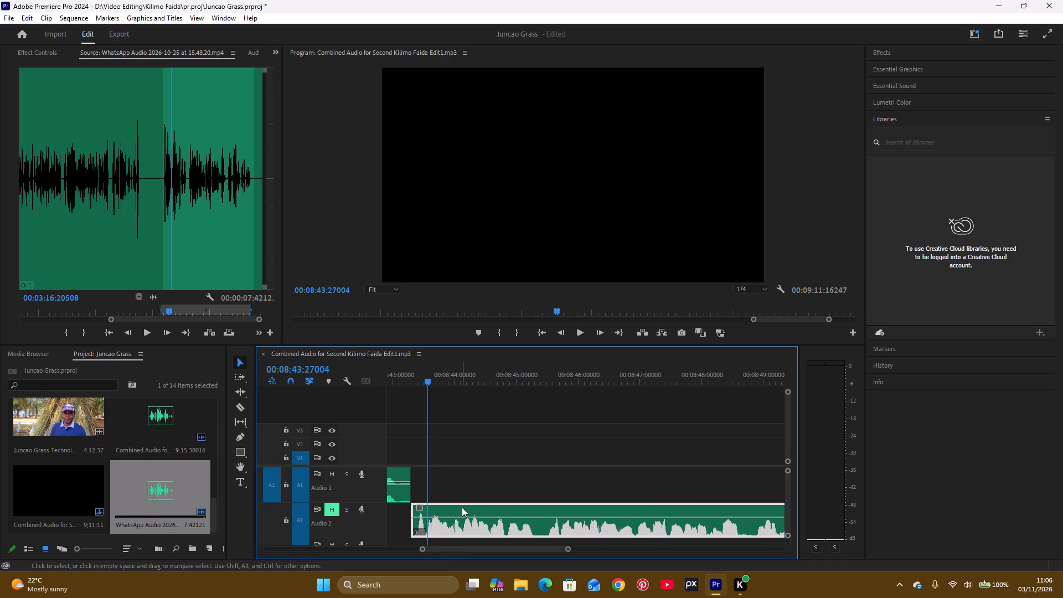
drag(464, 511, 464, 497)
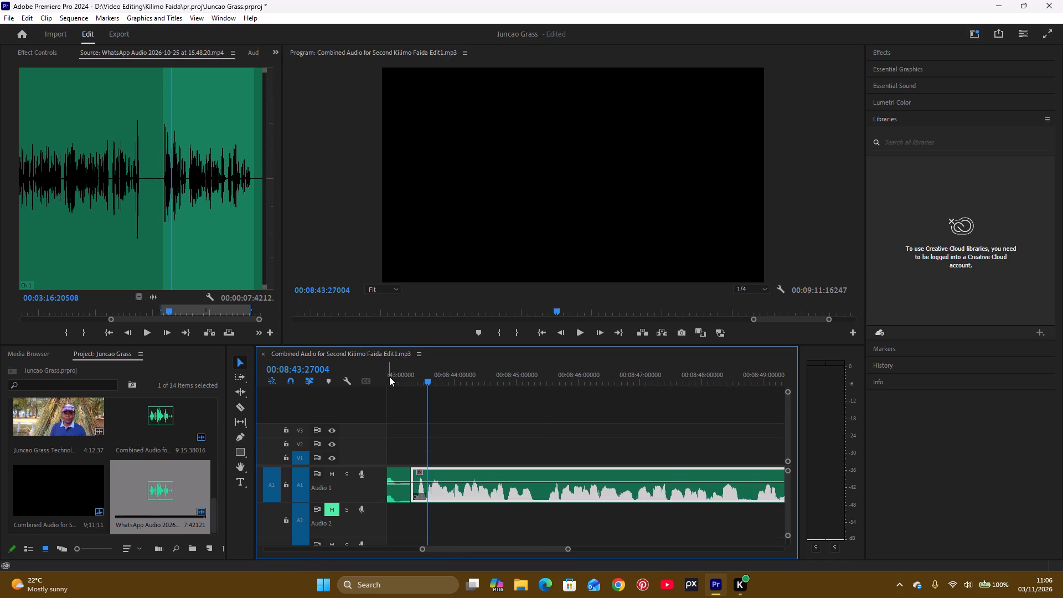
Listen through the inserted WhatsApp audio from about 00:08:43 and ripple-delete the small gap after it near 00:08:51.
click(388, 377)
key(space)
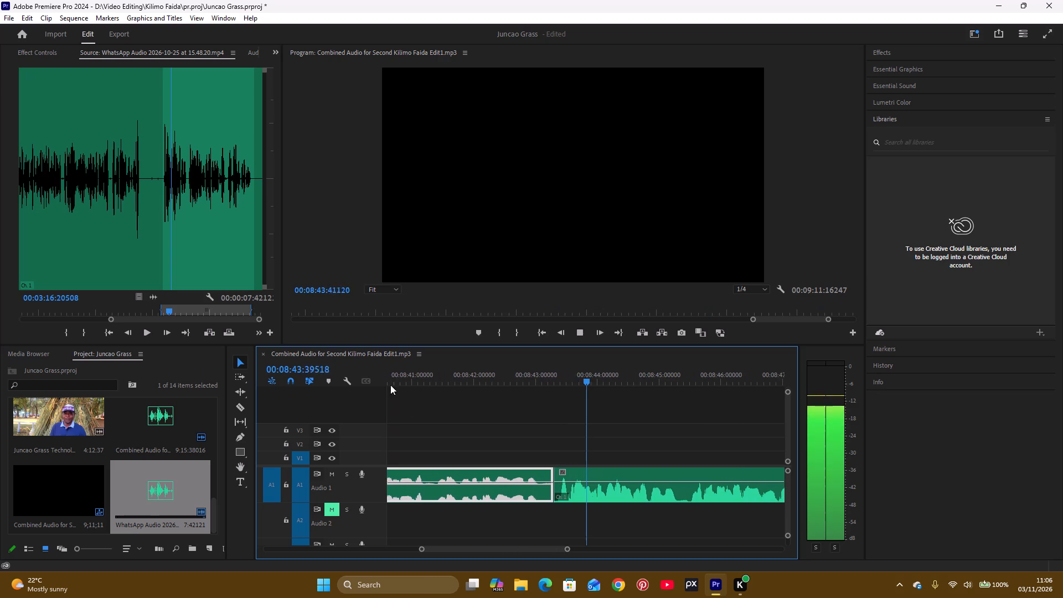
drag(568, 550, 566, 563)
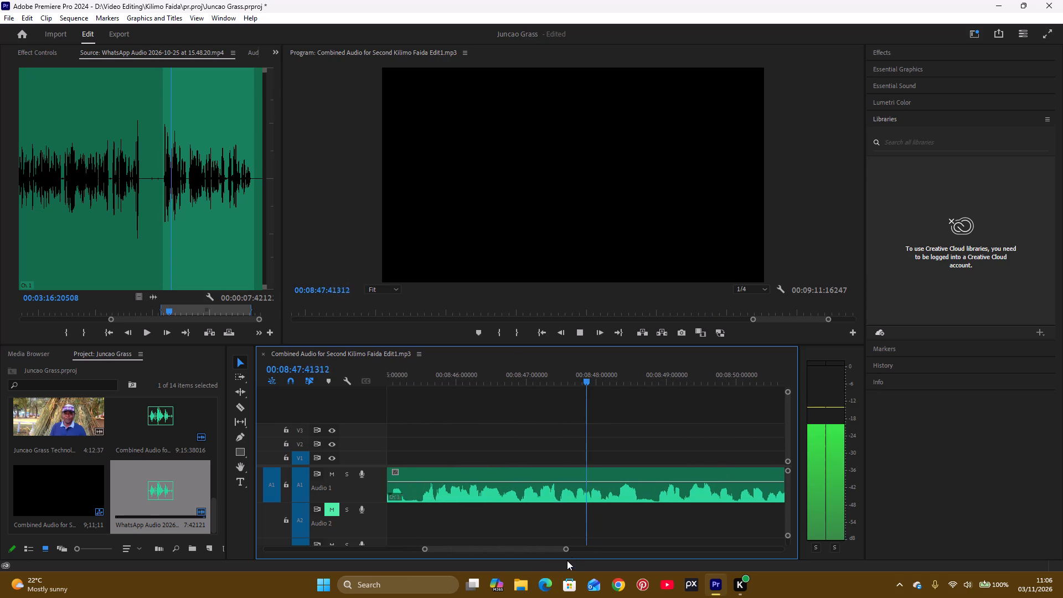
key(space)
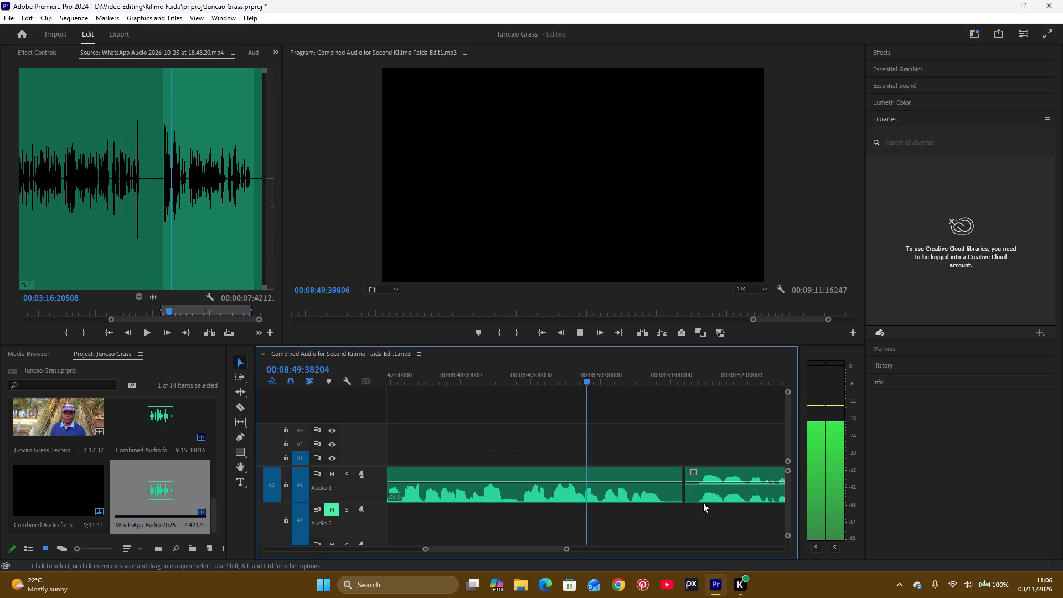
click(681, 490)
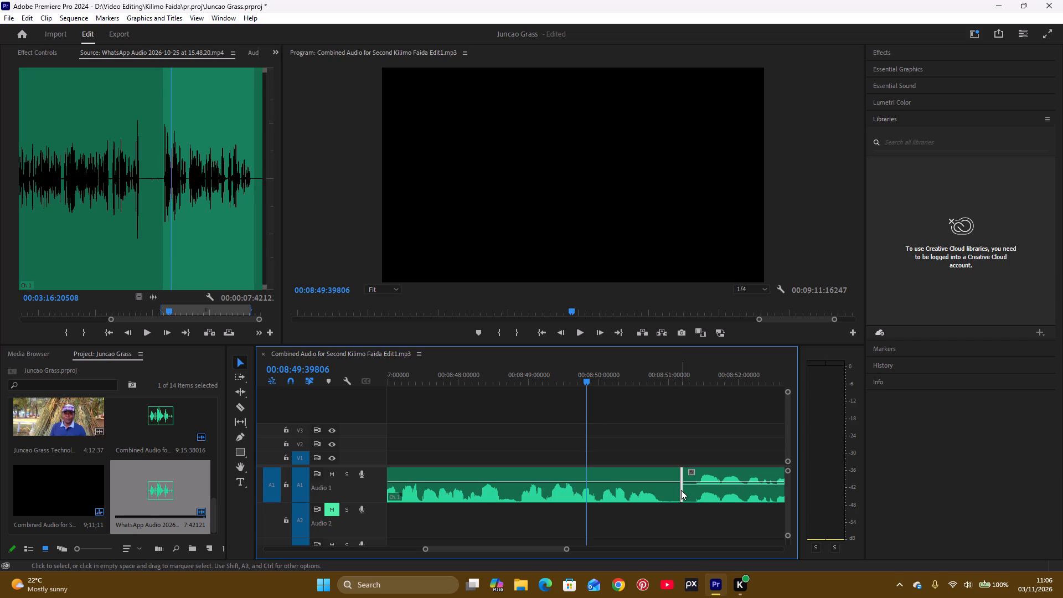
key(BackSpace)
Shorten the pause at the join near 00:08:51 by cutting on both sides, deleting the two short silent pieces and closing the gap.
key(space)
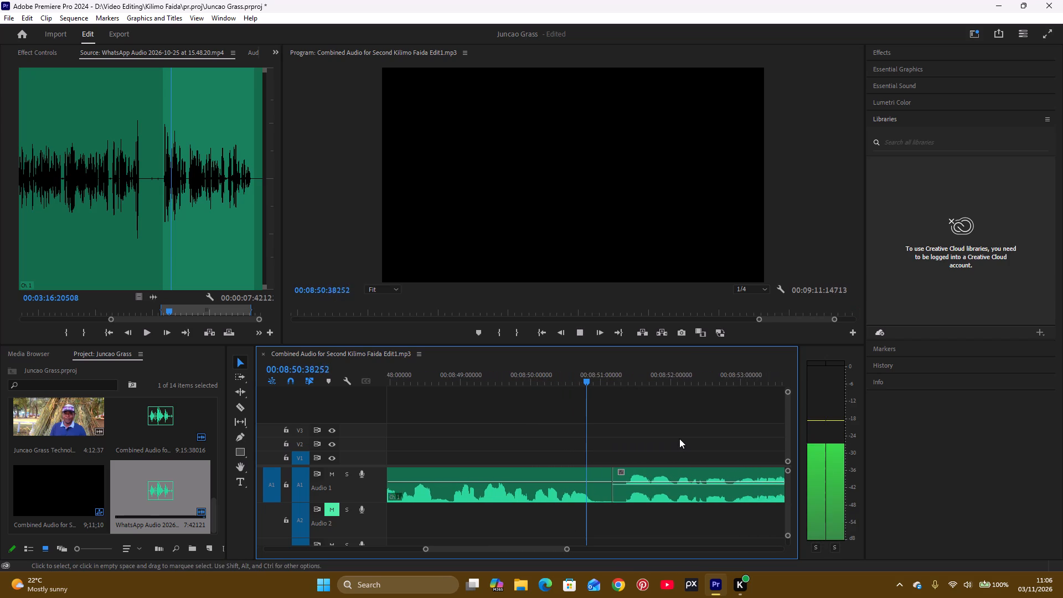
key(space)
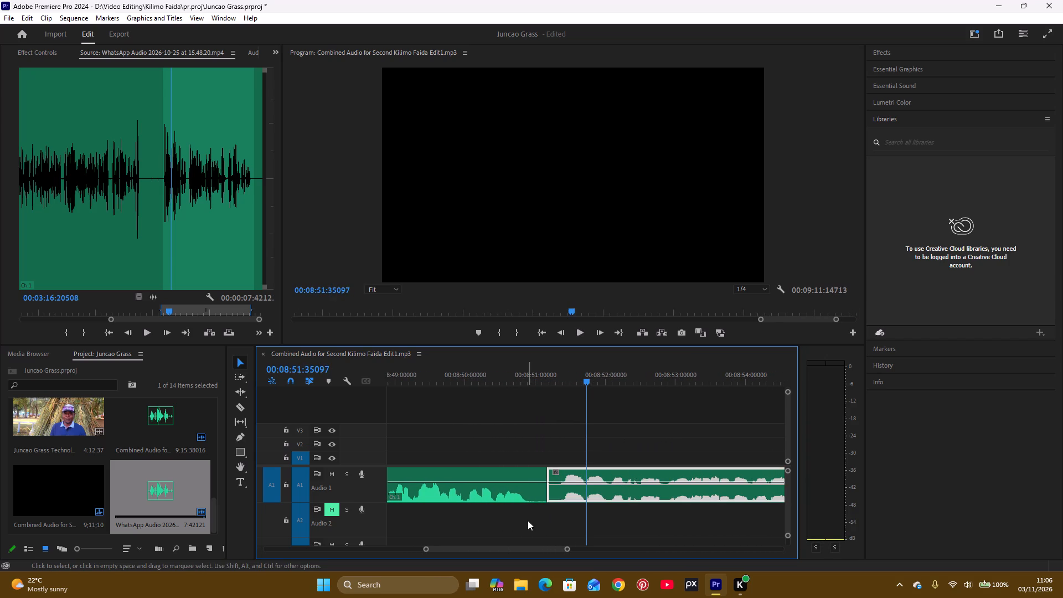
key(c)
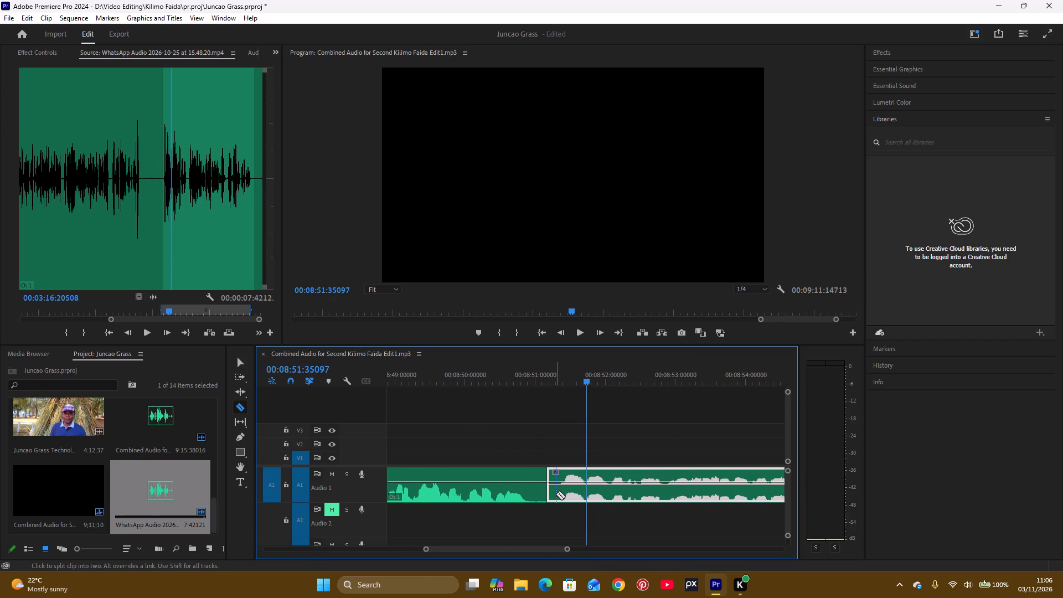
click(556, 494)
click(539, 499)
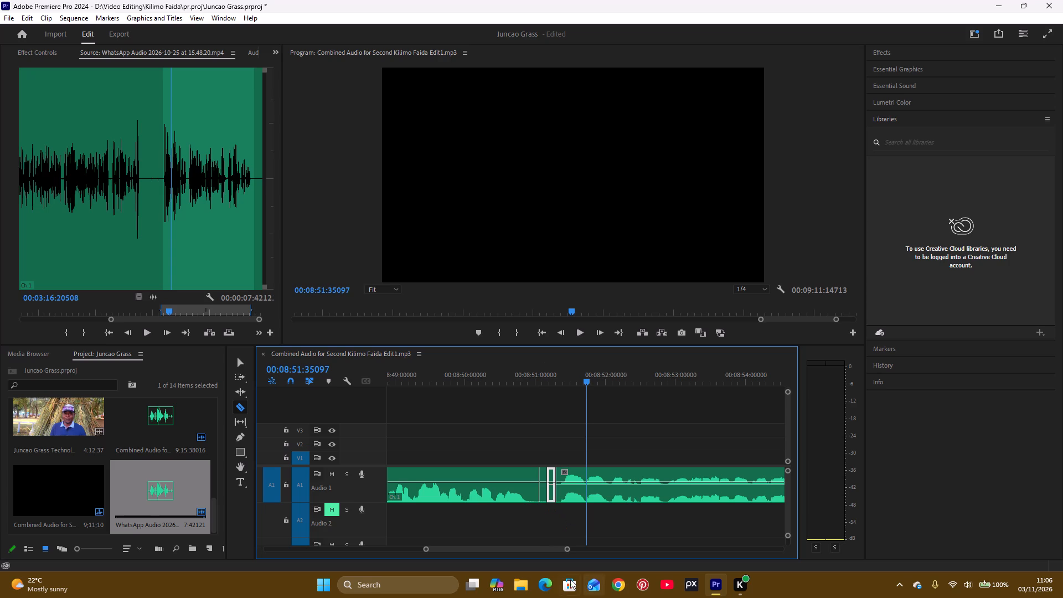
key(v)
drag(546, 430, 545, 490)
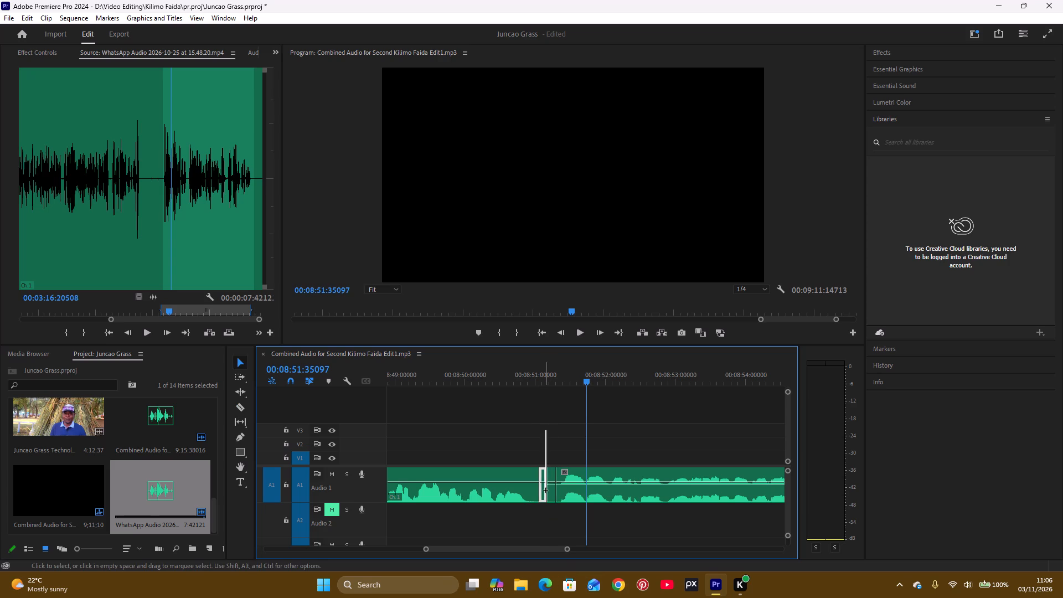
drag(545, 490, 548, 505)
key(Delete)
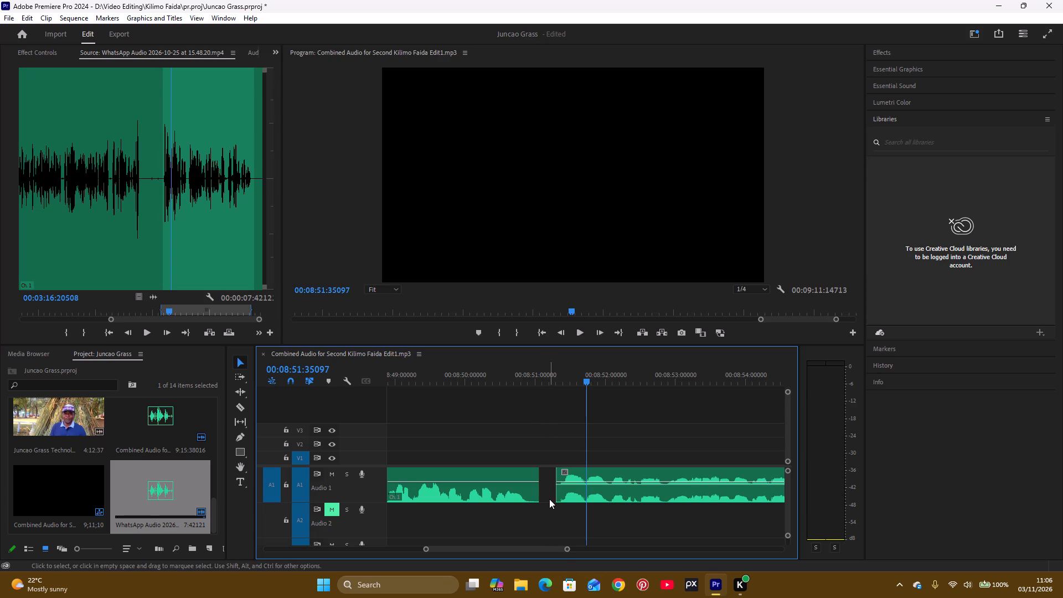
click(549, 499)
key(BackSpace)
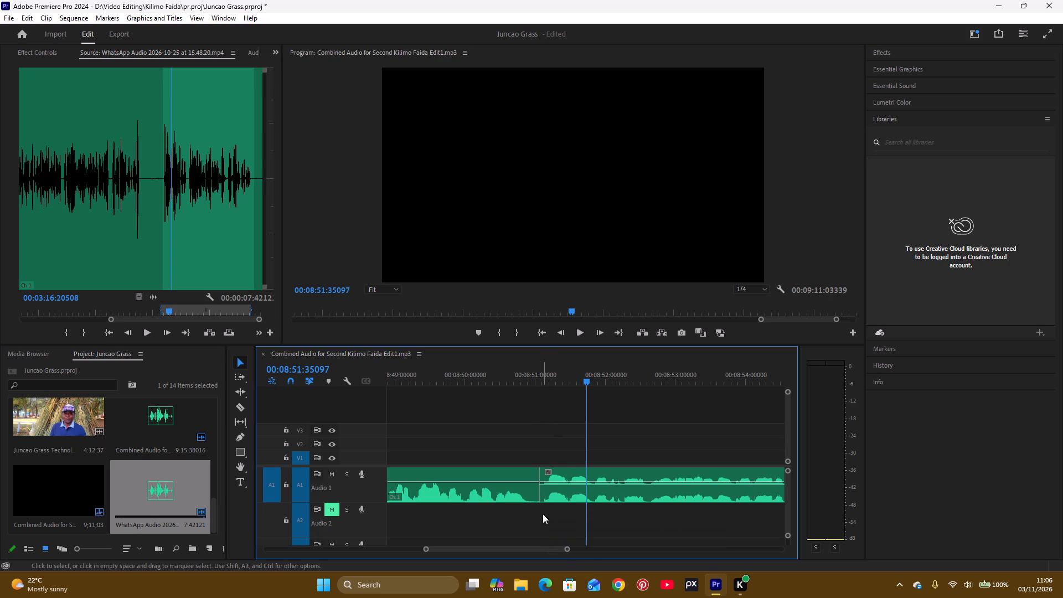
Play the sequence from about 00:08:42 to its end to review the third replacement and the remaining narration.
drag(567, 551, 586, 552)
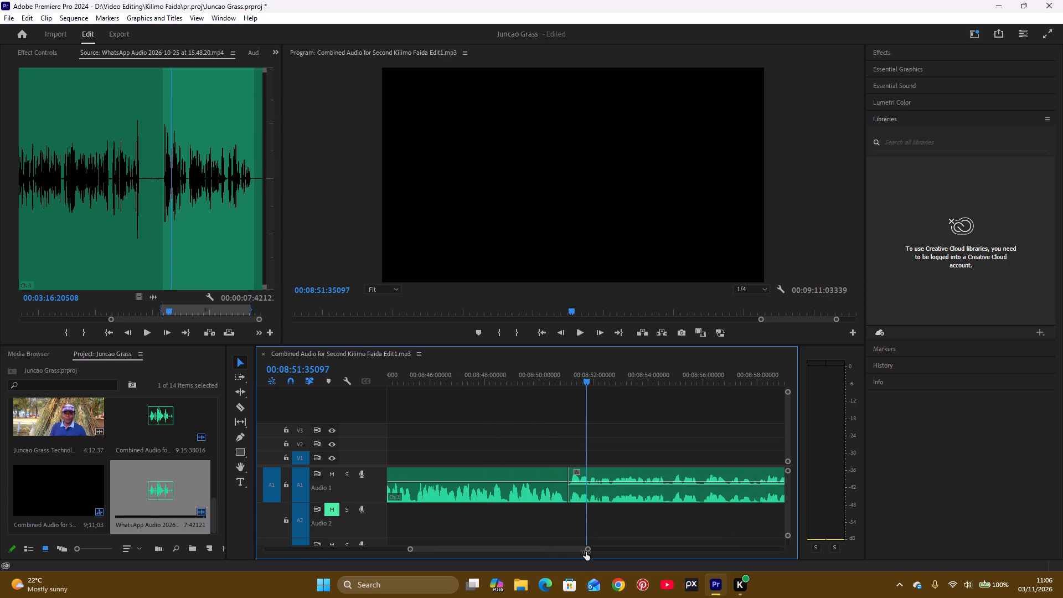
drag(586, 552, 628, 540)
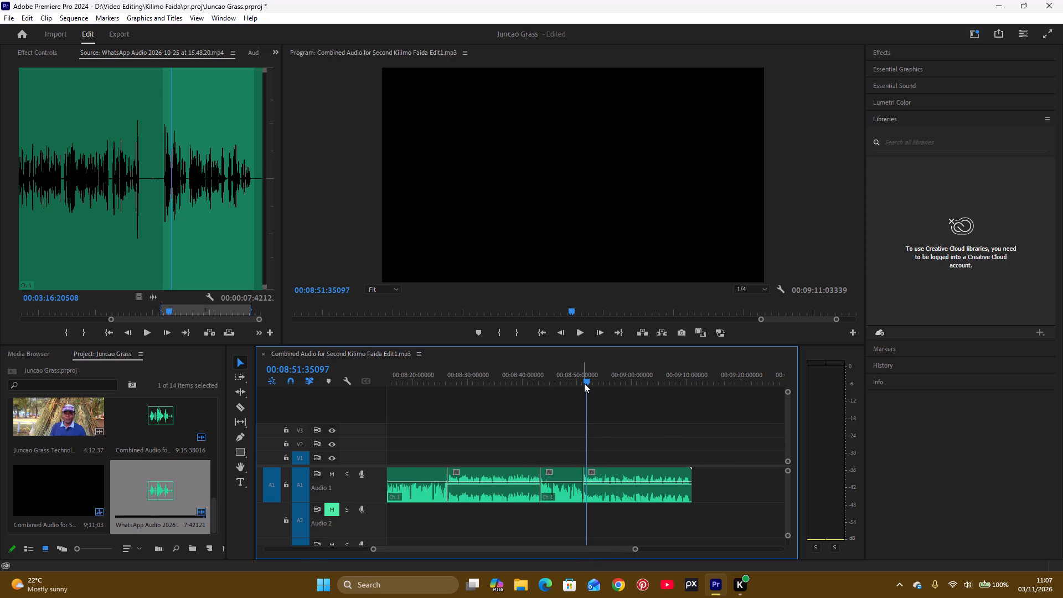
click(535, 374)
key(space)
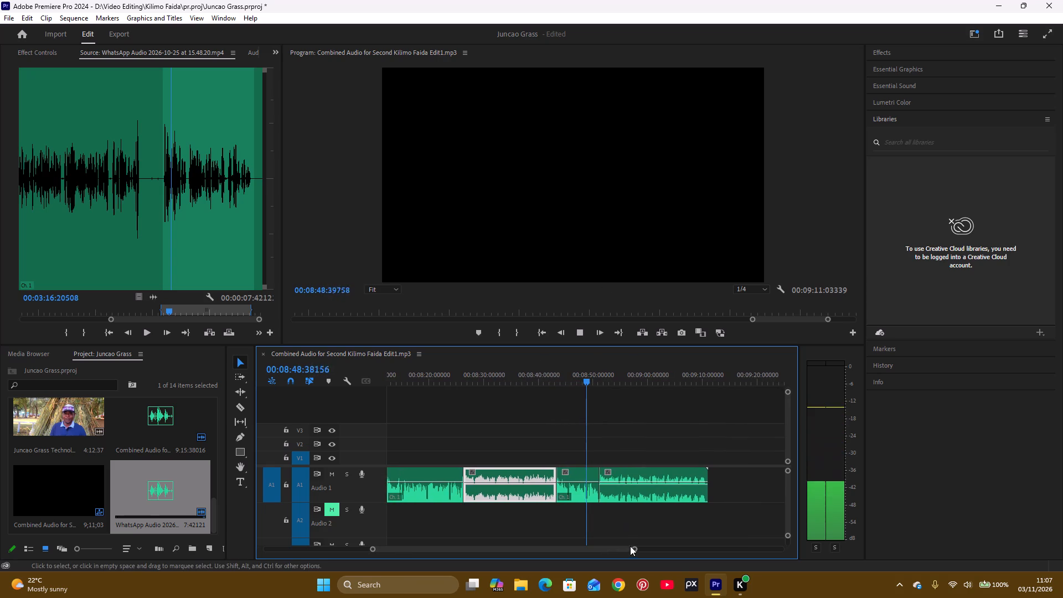
drag(633, 549, 651, 552)
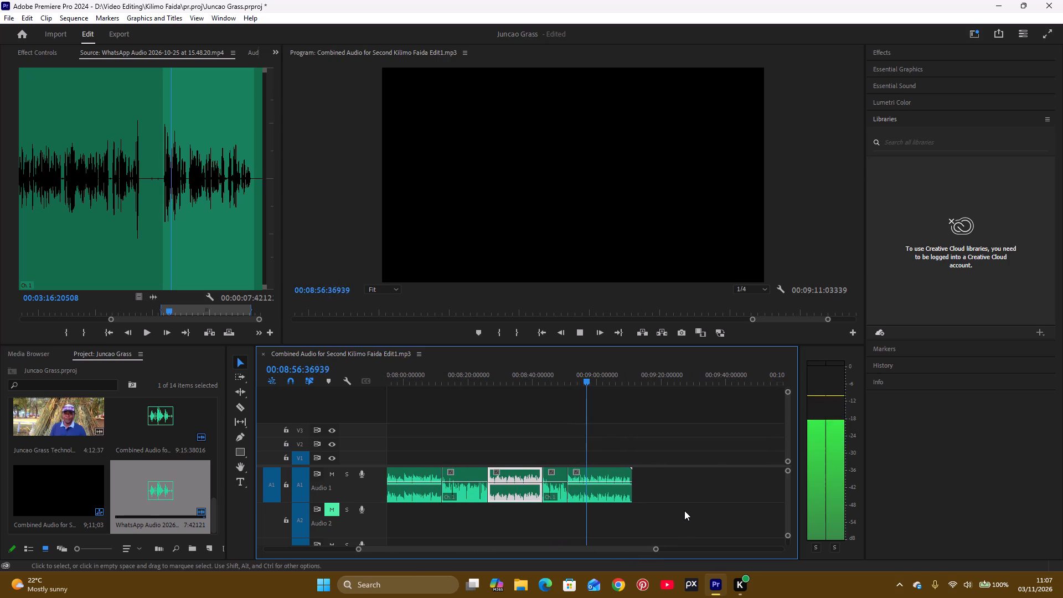
key(space)
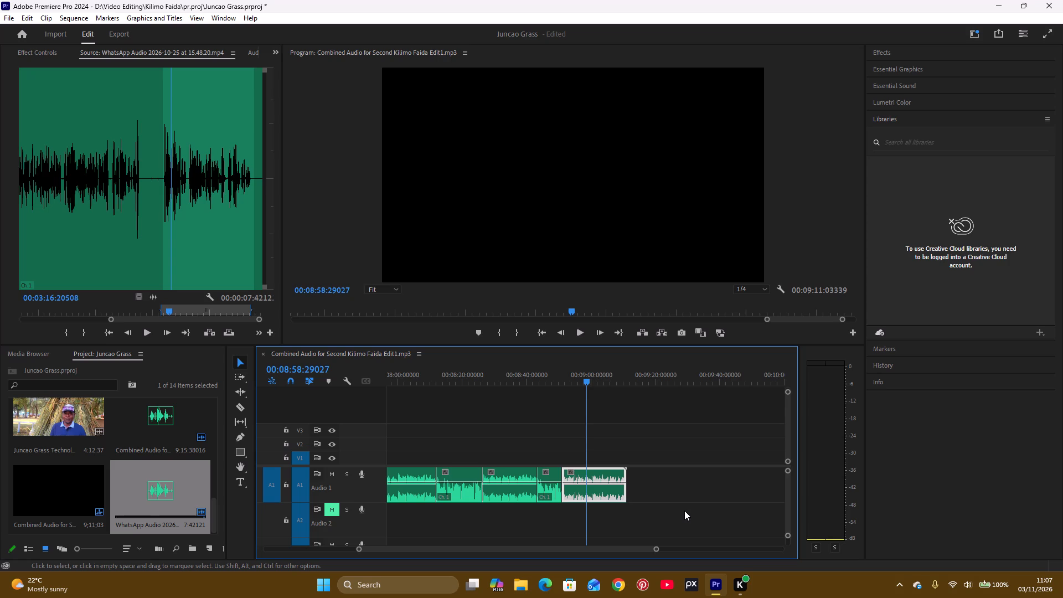
key(space)
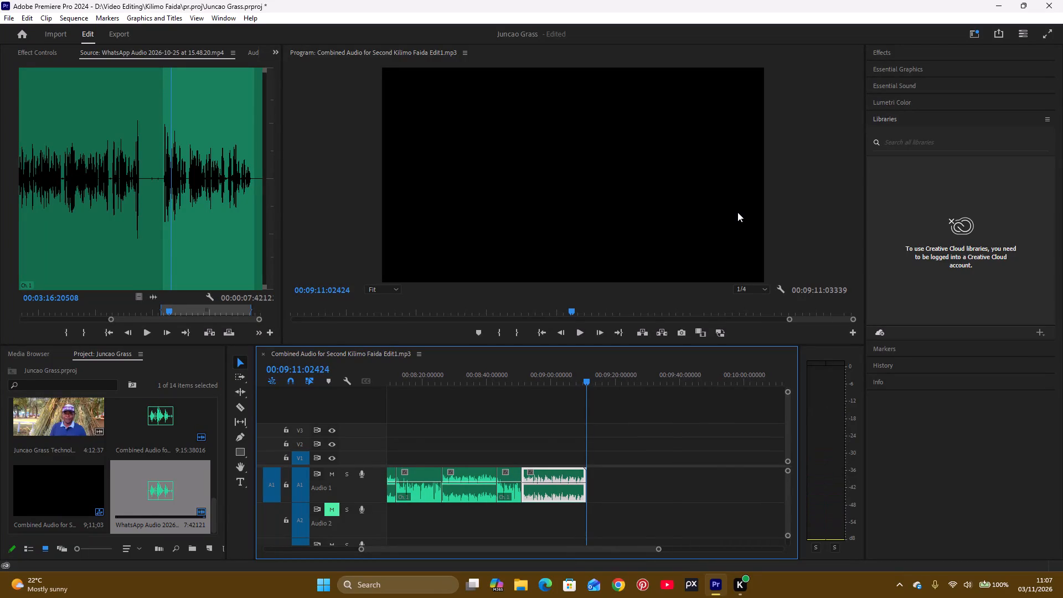
Play the opening of the sequence and the first replaced passage, from about 00:00:34 to 00:00:52, to review the joins.
key(space)
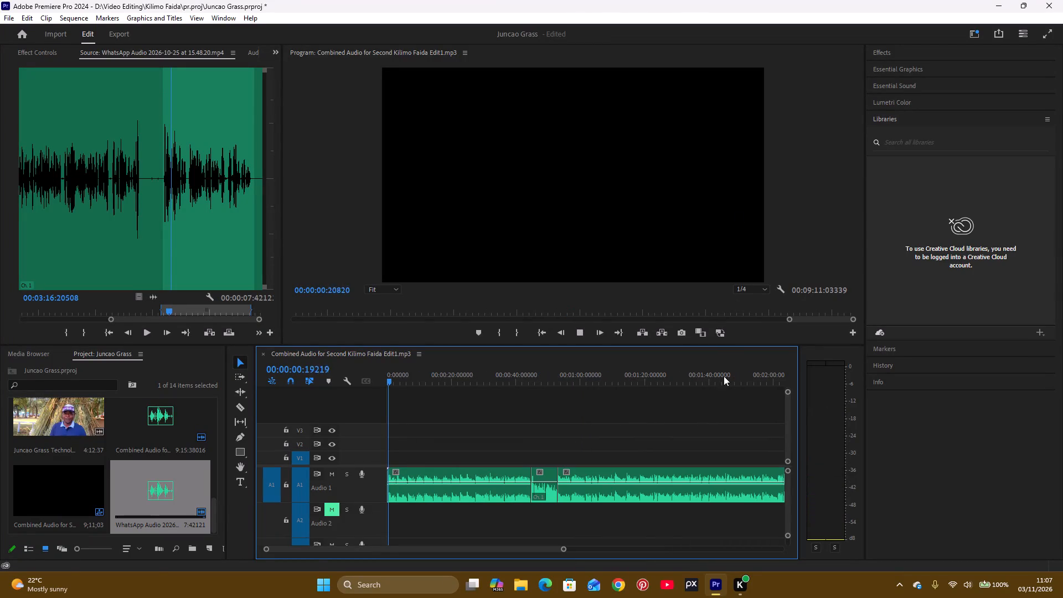
key(space)
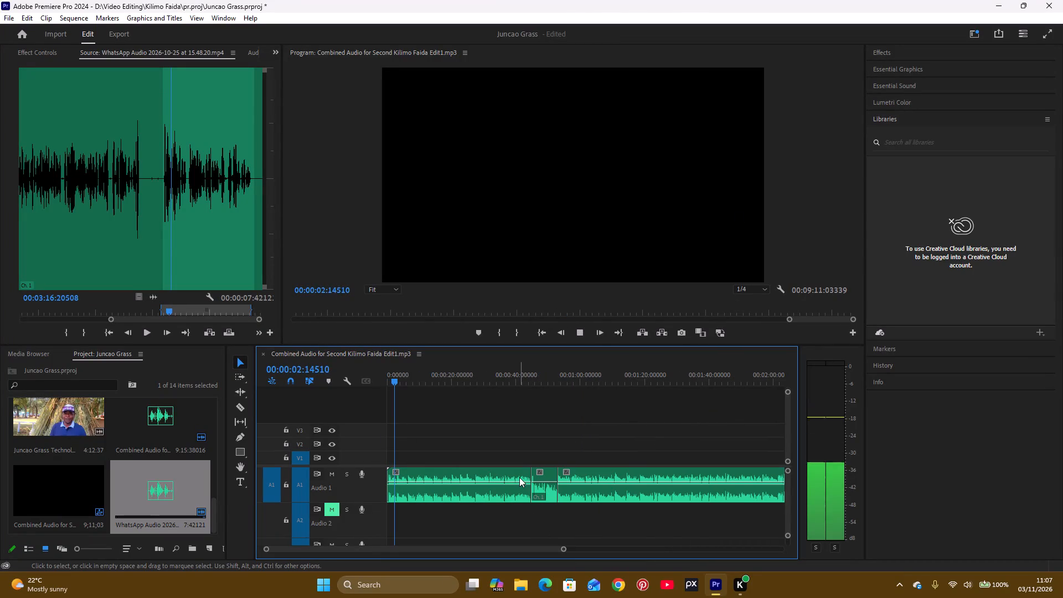
click(500, 369)
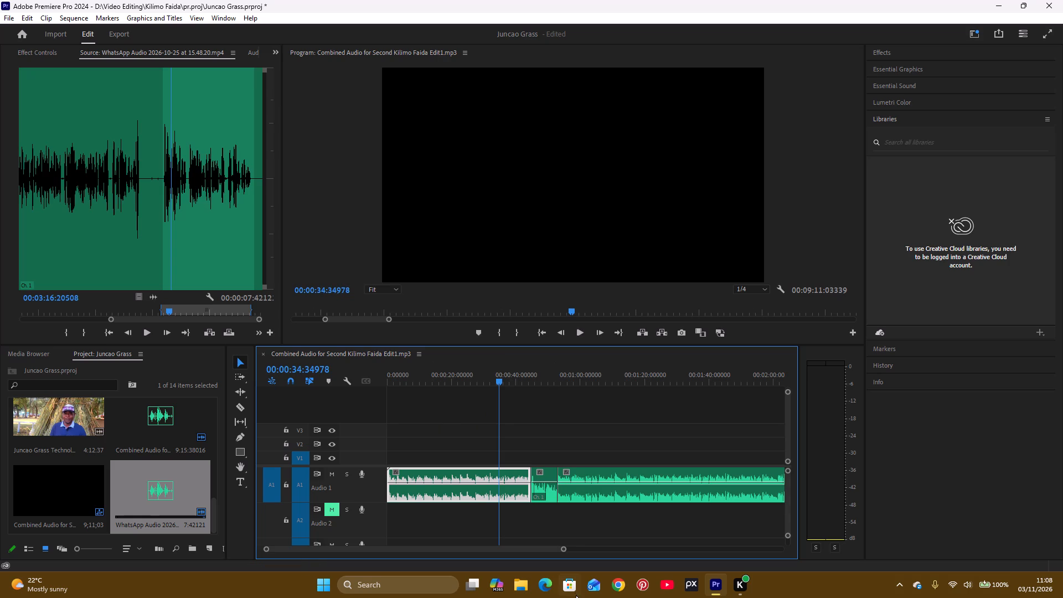
drag(565, 549, 587, 548)
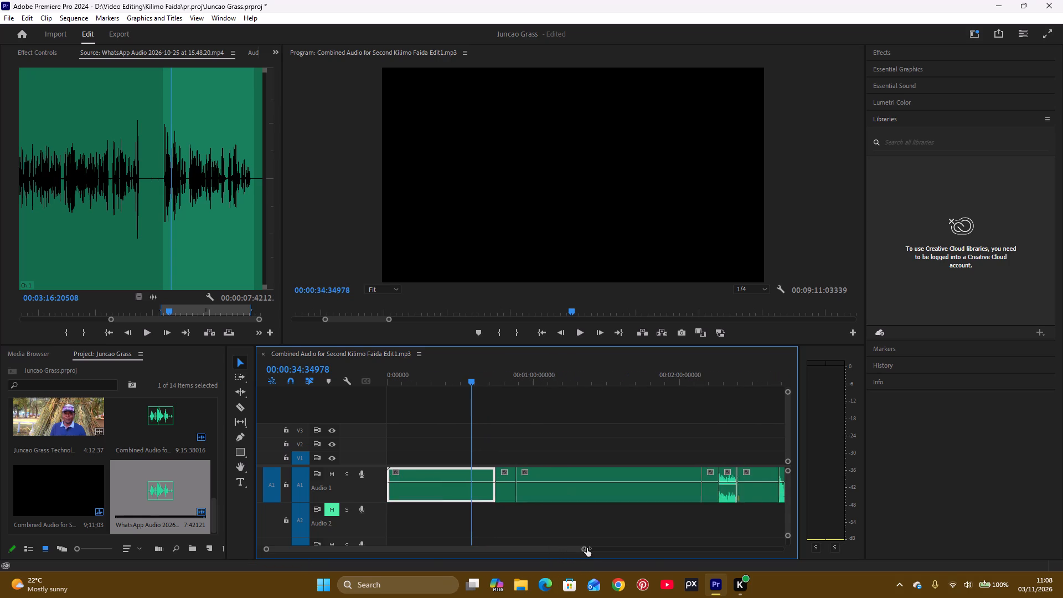
drag(587, 548, 594, 546)
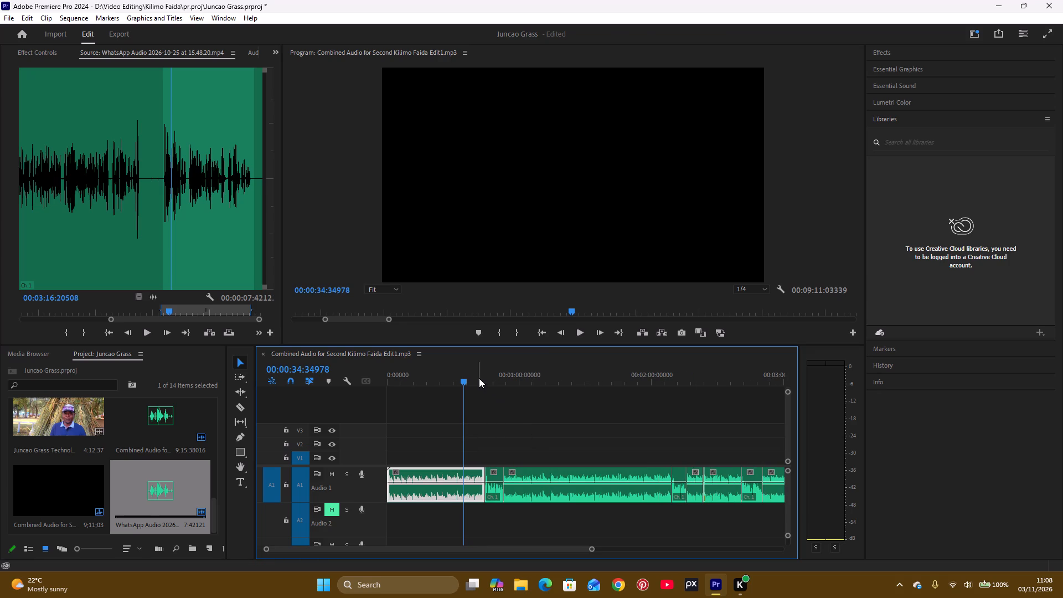
click(479, 378)
key(space)
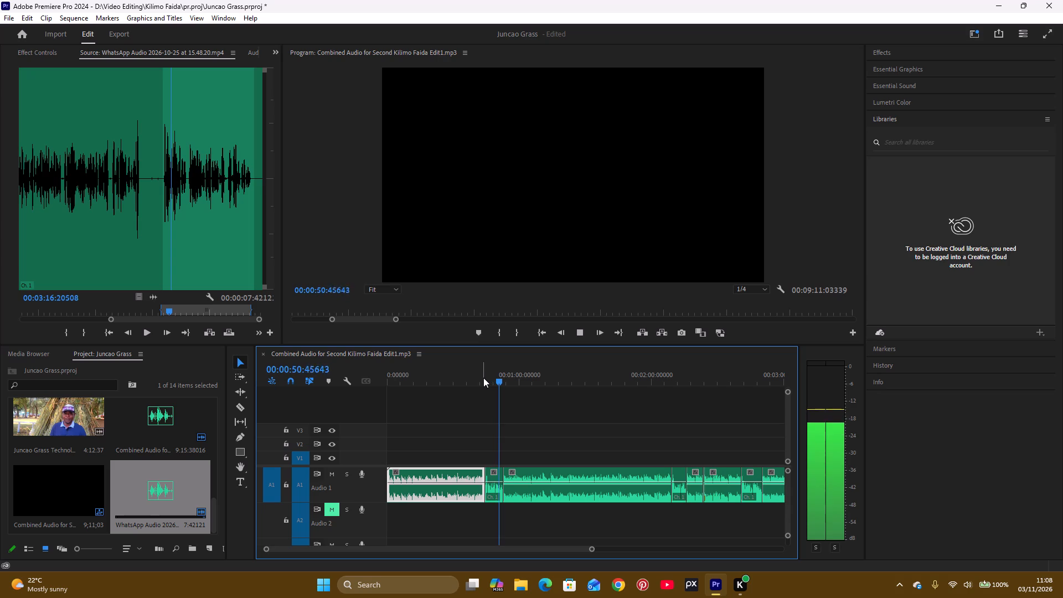
key(space)
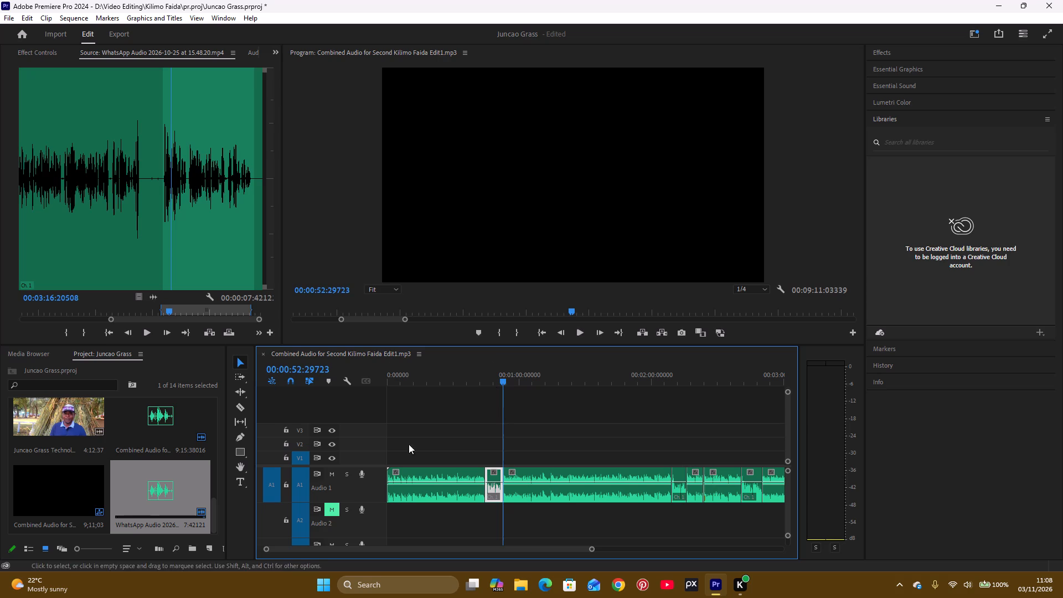
Open the JUNCAO Grass Dairy Farmers video from the project in the source viewer and skim through its footage.
scroll(171, 497, down, 3)
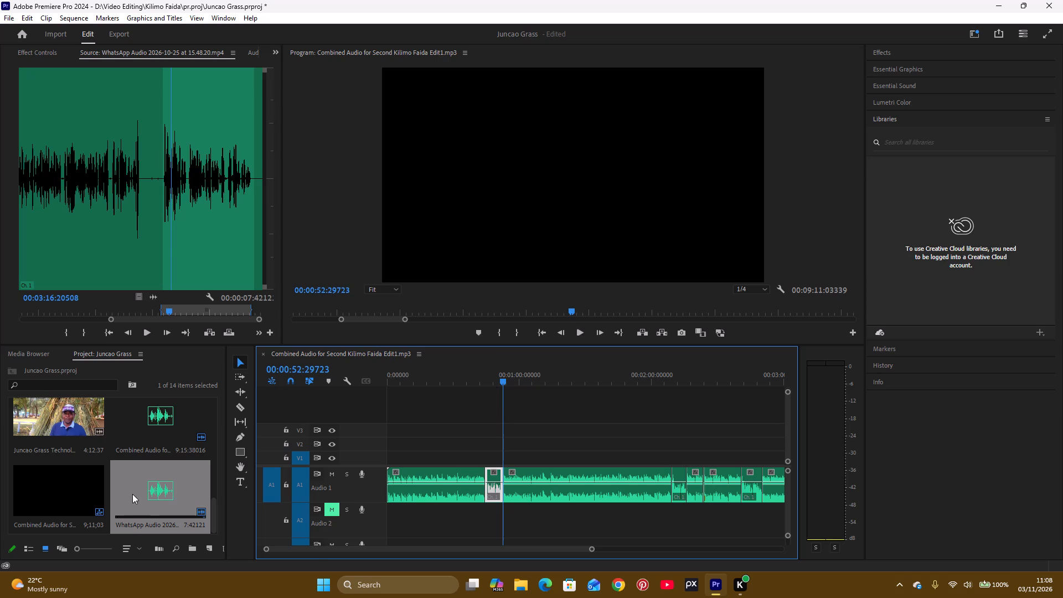
scroll(117, 461, up, 3)
double_click(54, 415)
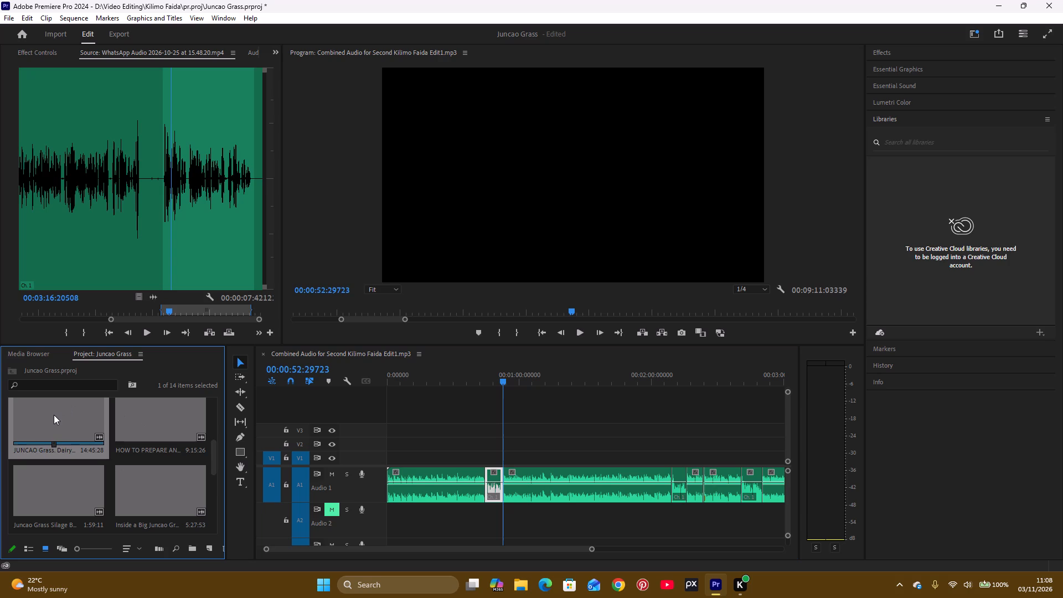
double_click(54, 415)
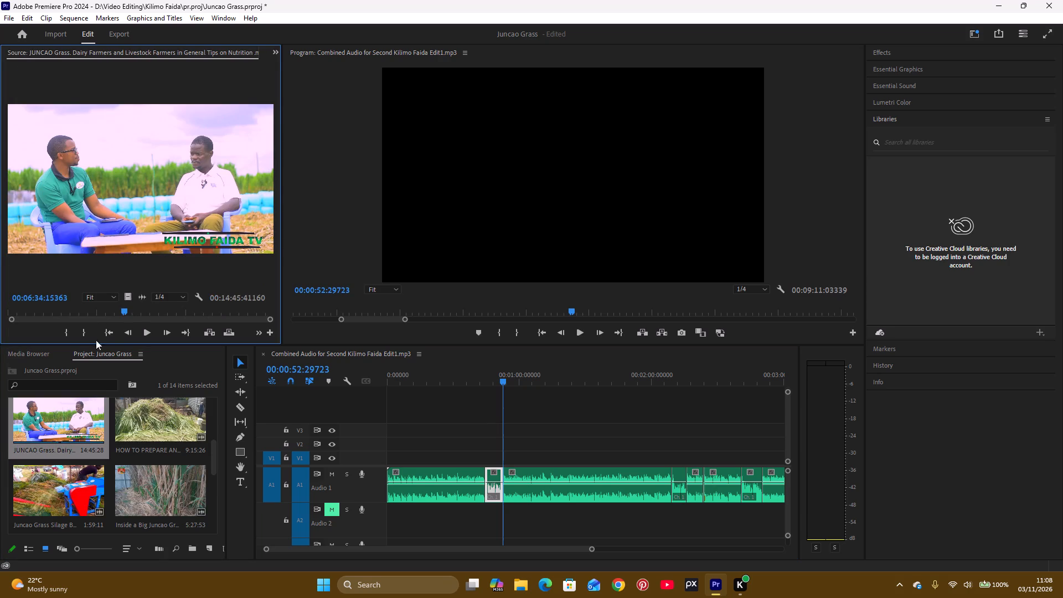
drag(126, 311, 149, 306)
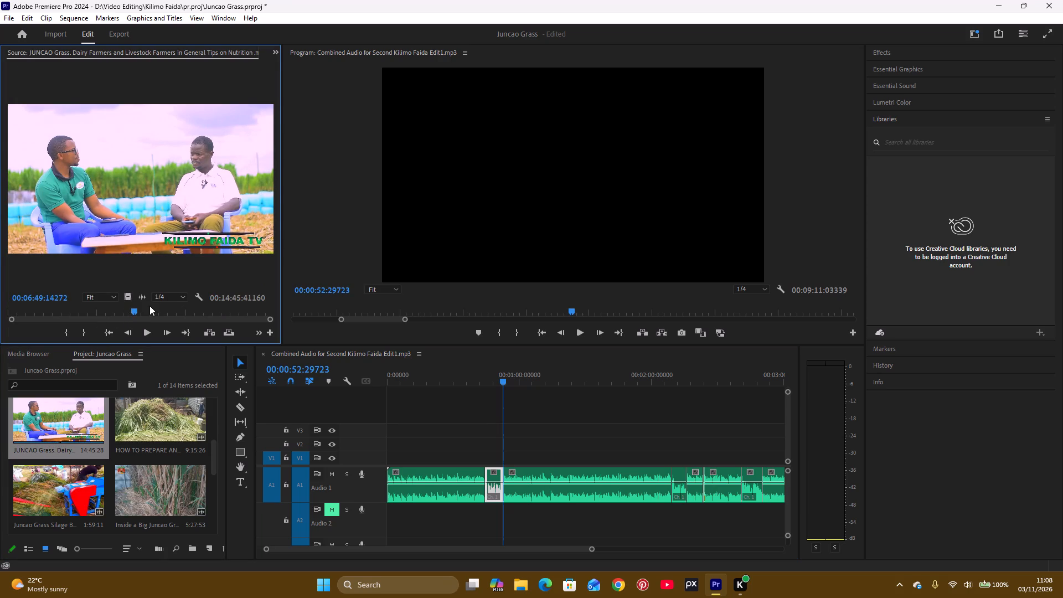
drag(149, 306, 173, 310)
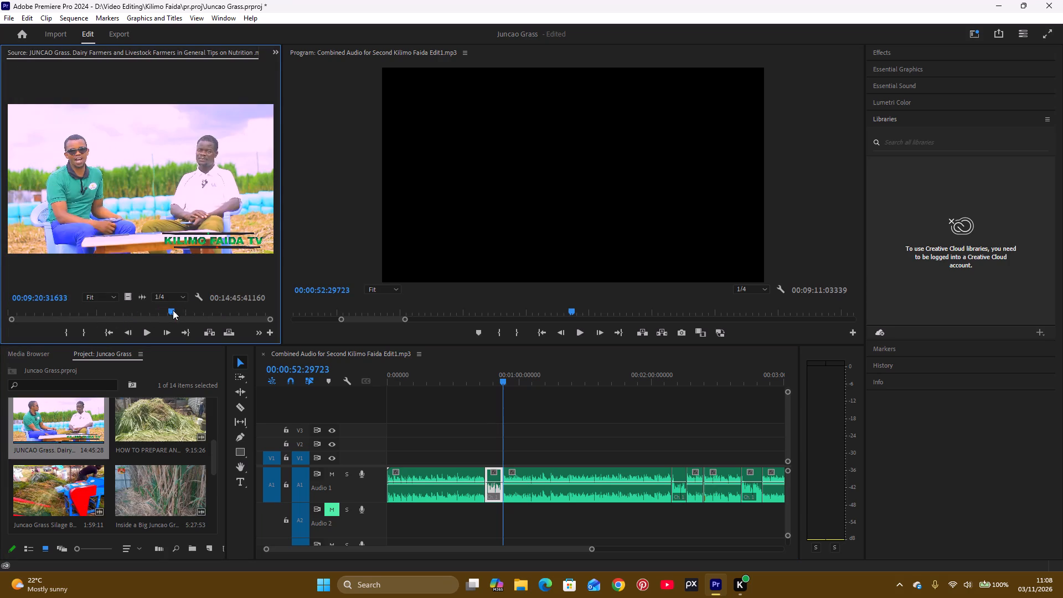
drag(173, 310, 92, 322)
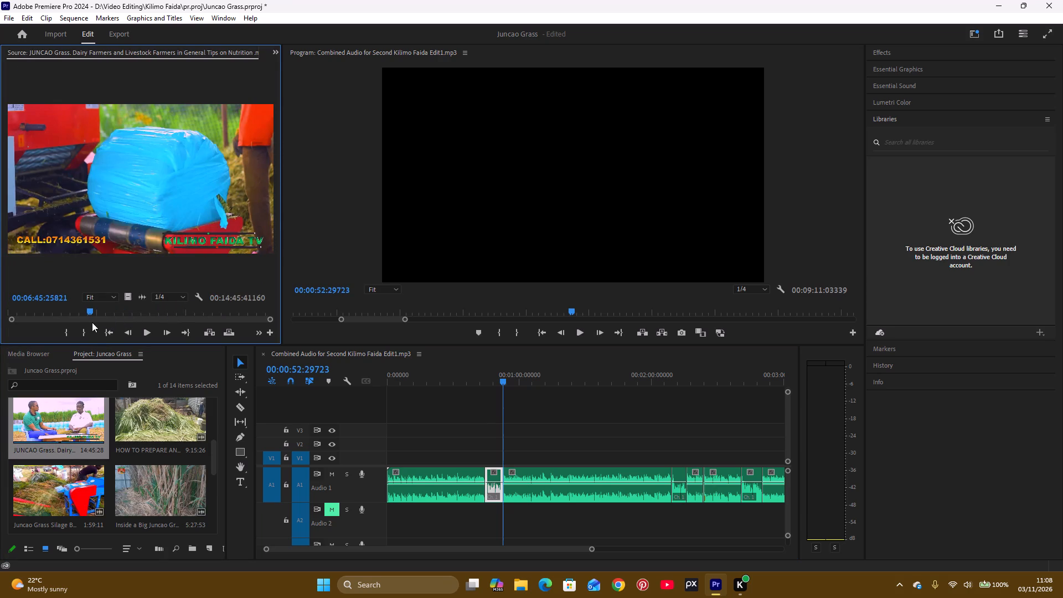
drag(92, 322, 32, 343)
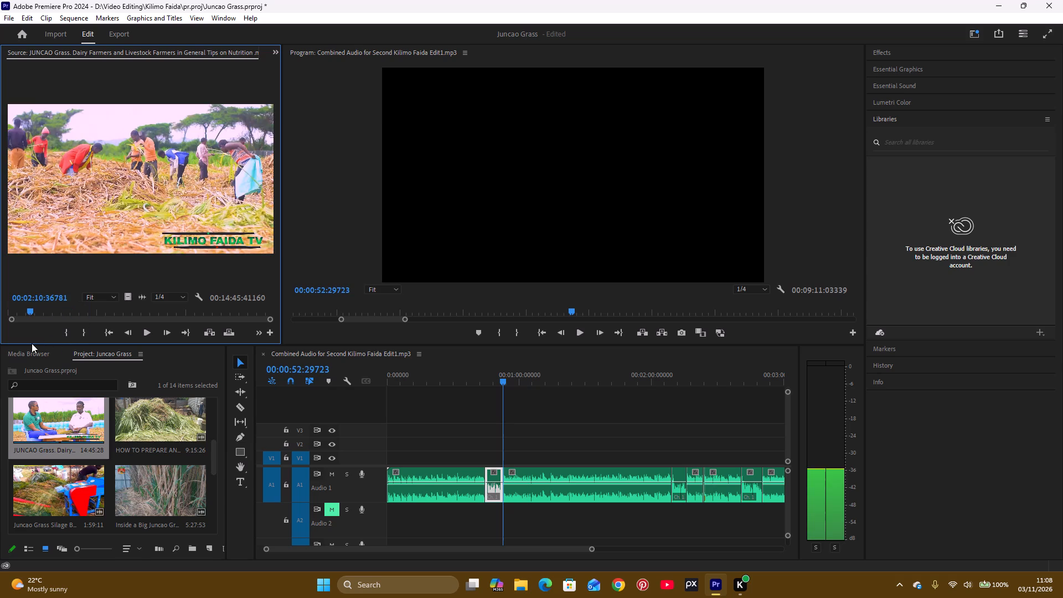
drag(32, 343, 25, 342)
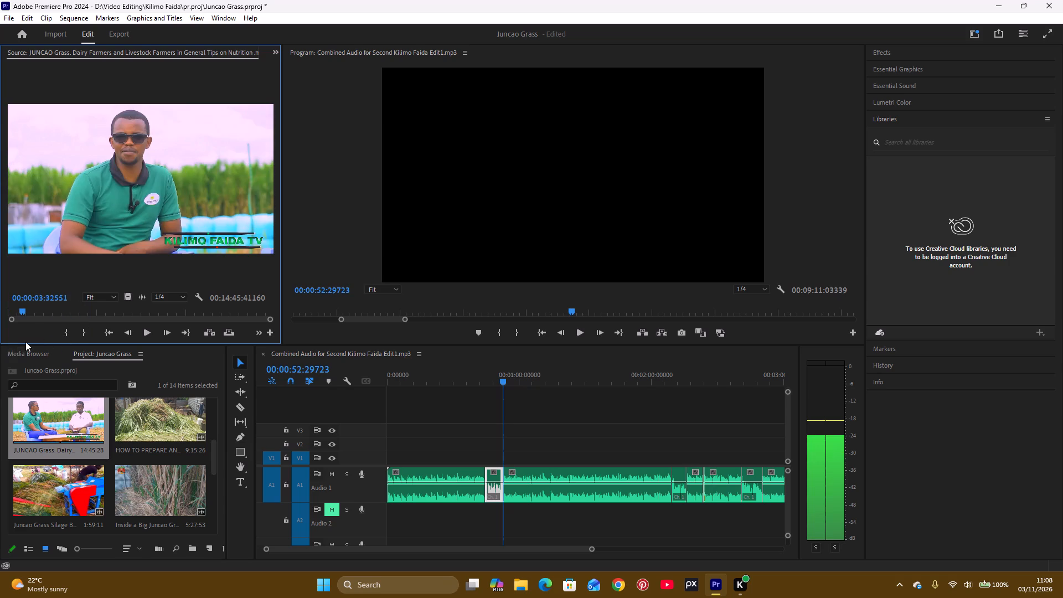
drag(25, 342, 66, 332)
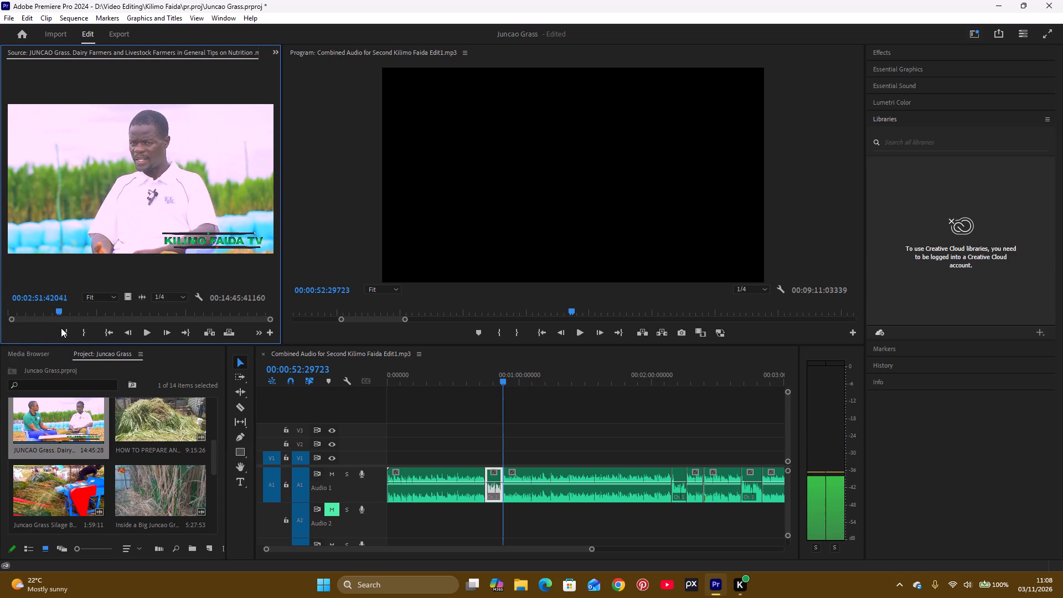
Browse the project clips, open videoplayback.mp4 in the source viewer and skim through its footage.
scroll(142, 466, down, 1)
scroll(142, 466, up, 1)
scroll(142, 466, down, 1)
scroll(142, 466, up, 1)
scroll(142, 466, down, 1)
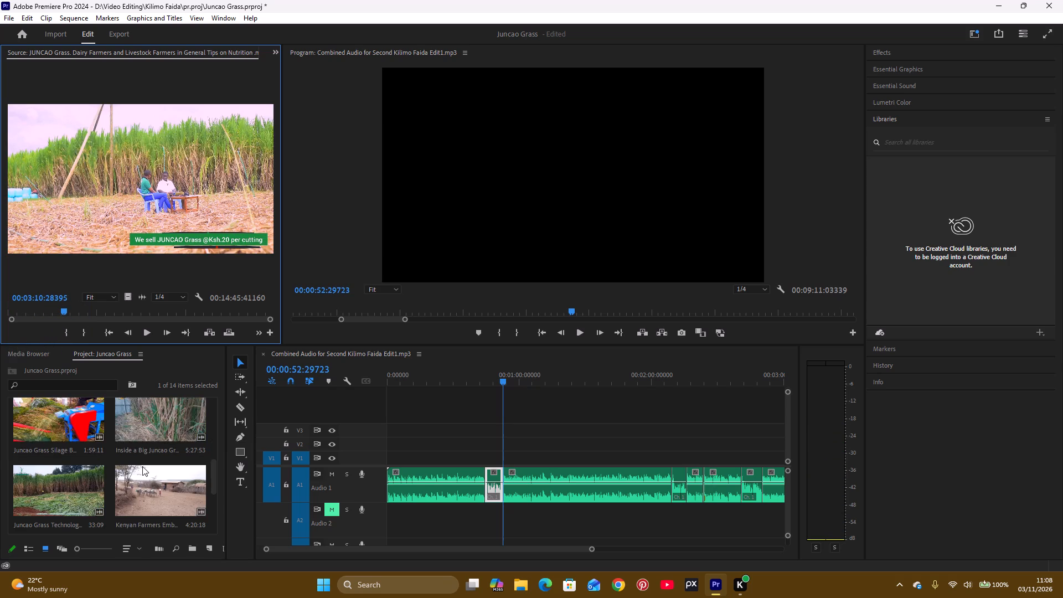
scroll(142, 466, down, 2)
scroll(142, 466, up, 11)
double_click(76, 435)
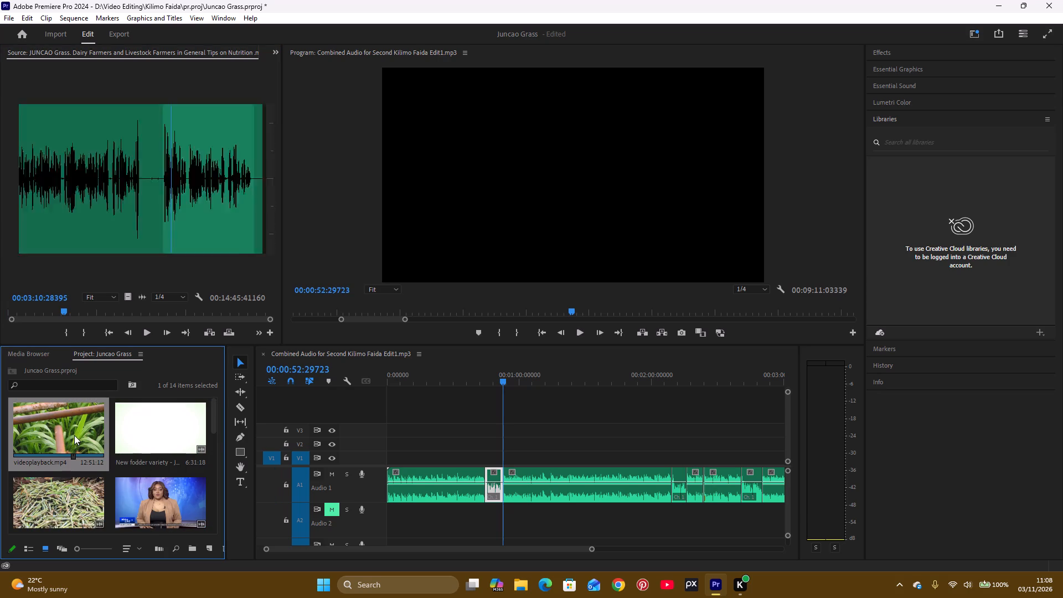
drag(187, 310, 179, 311)
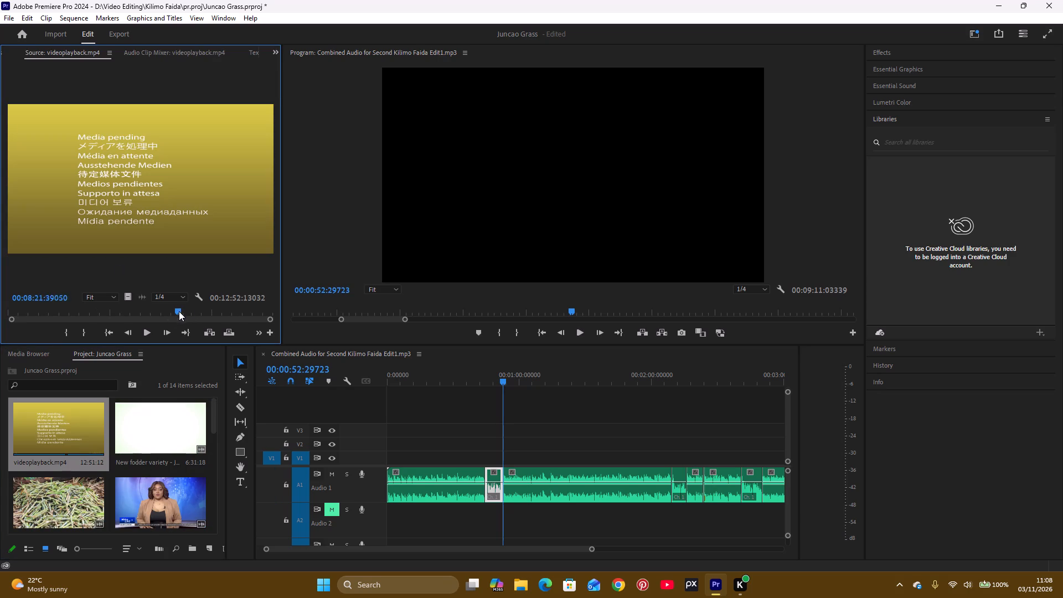
drag(179, 311, 164, 315)
drag(109, 309, 155, 307)
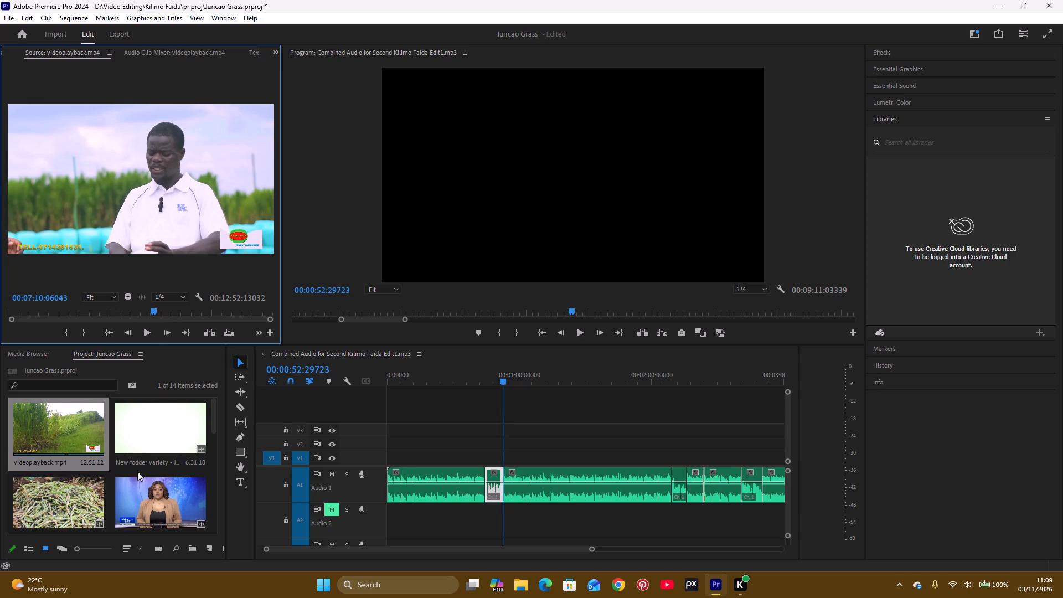
Open the How to Grow King Grass video from the project in the source viewer and skim back to its opening harvester footage.
scroll(131, 518, down, 3)
scroll(131, 518, up, 2)
double_click(68, 441)
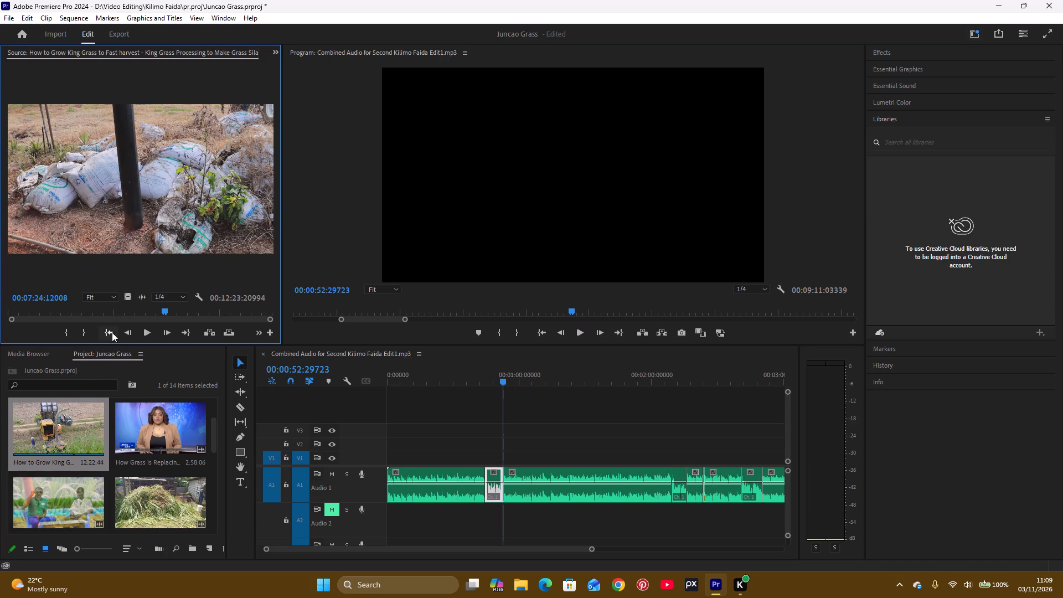
drag(142, 311, 64, 321)
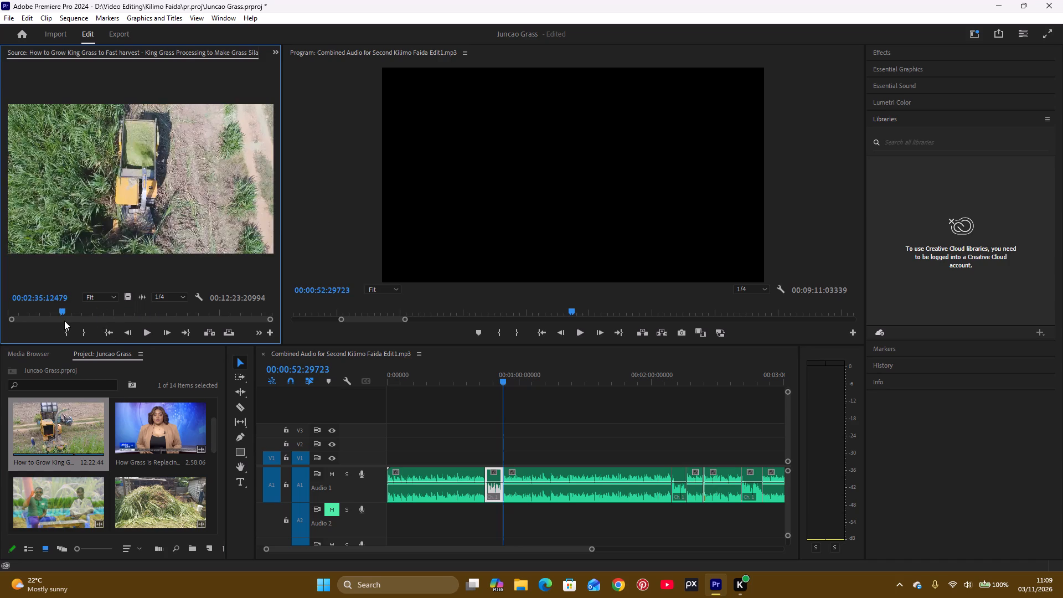
drag(65, 309, 13, 334)
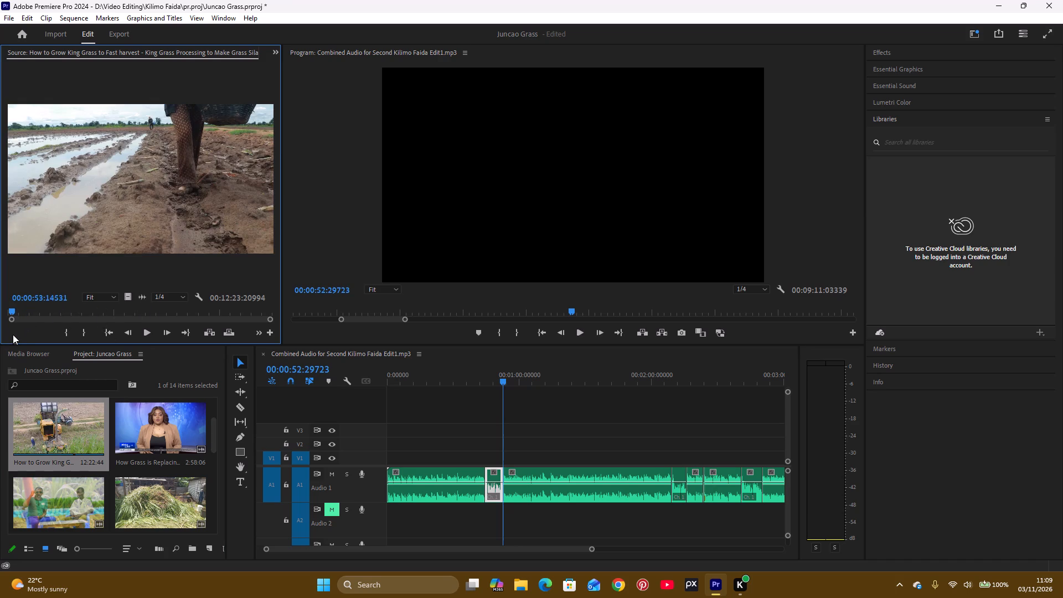
drag(13, 334, 12, 336)
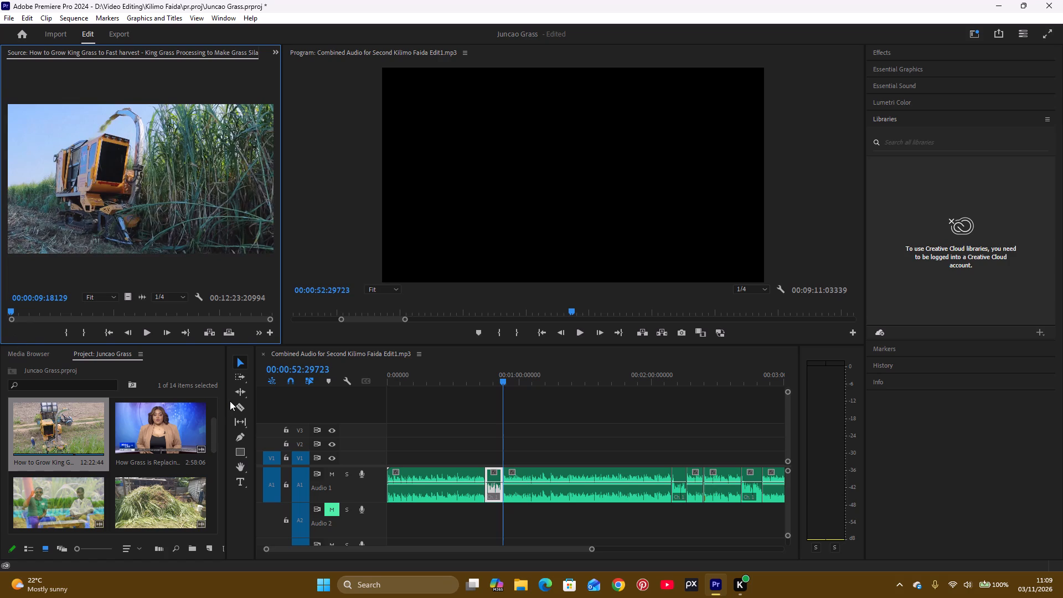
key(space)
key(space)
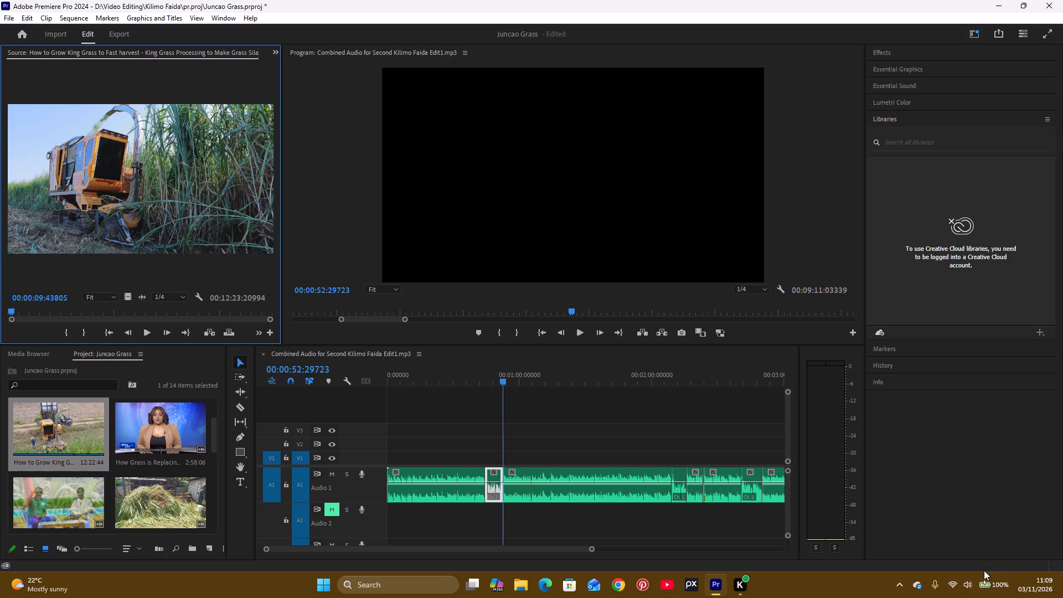
Lower the computer's speaker volume.
click(973, 581)
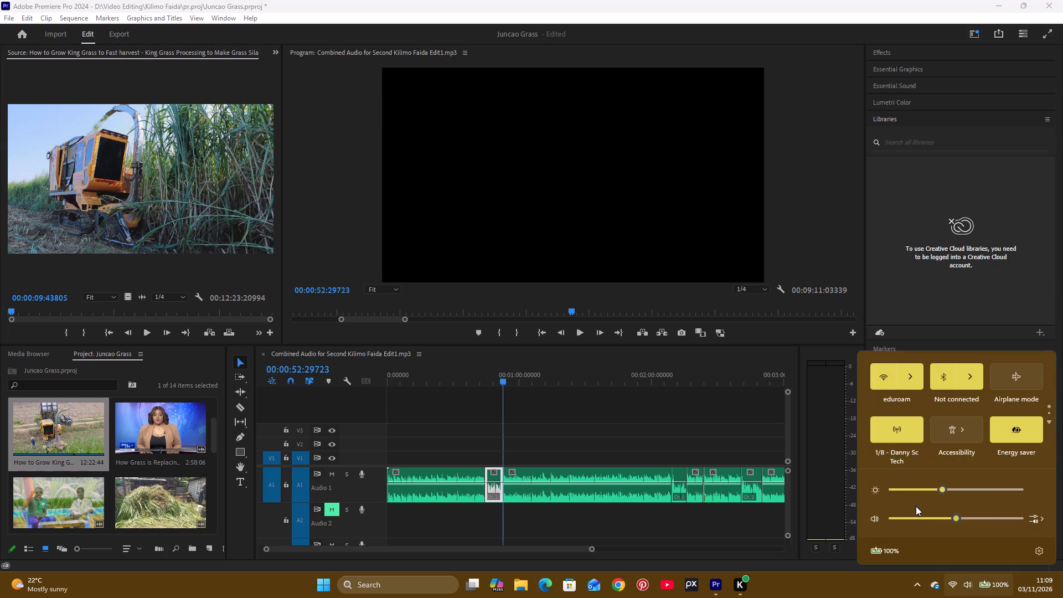
click(926, 515)
click(828, 572)
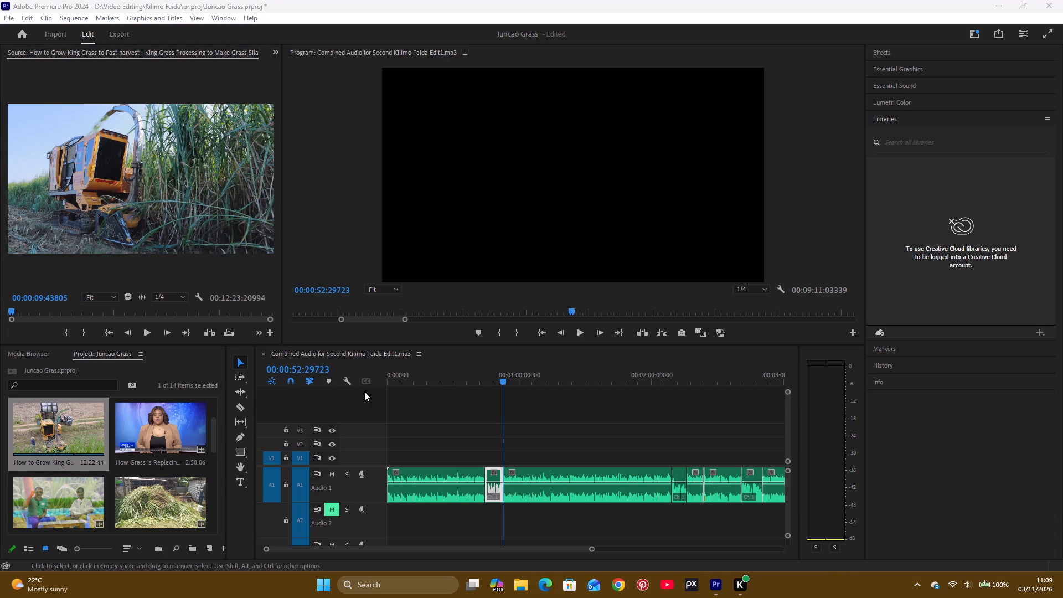
Play the King Grass video's opening and skim its first two and a half minutes, playing the footage from about 00:01:04.
click(153, 332)
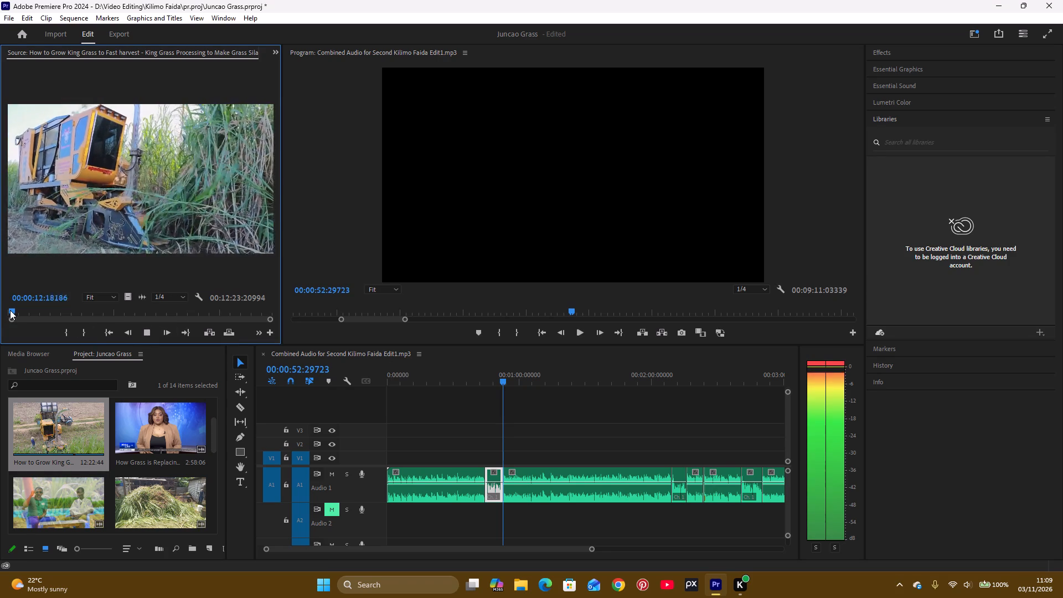
drag(10, 310, 51, 306)
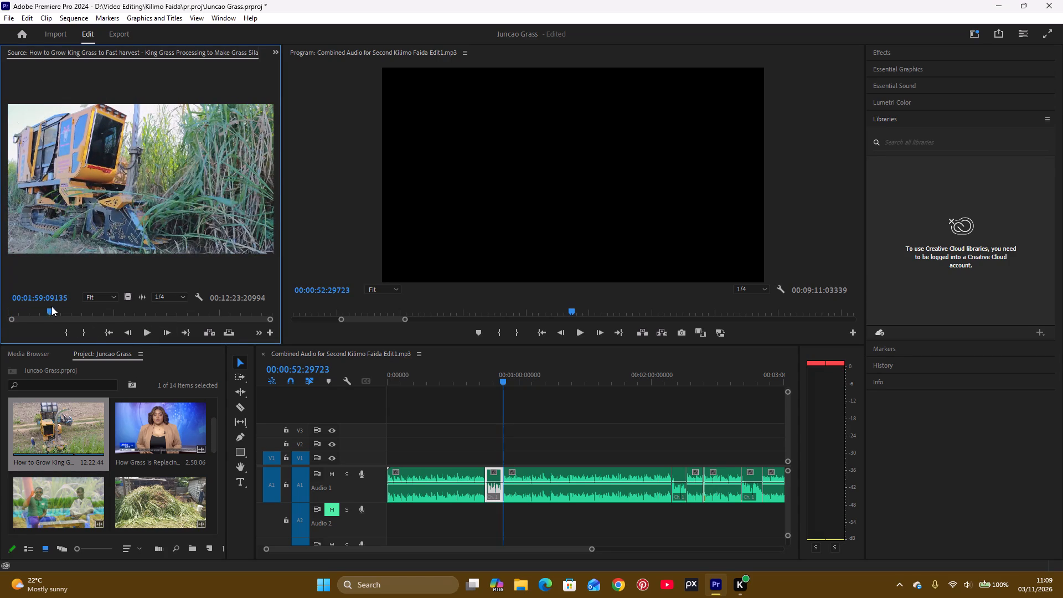
drag(51, 306, 60, 306)
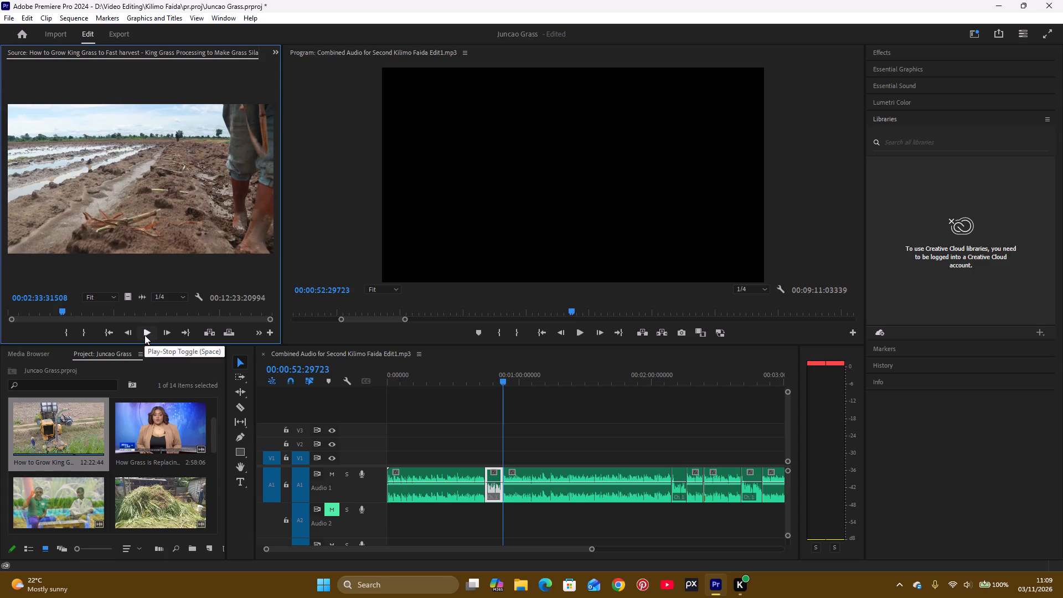
drag(56, 309, 51, 313)
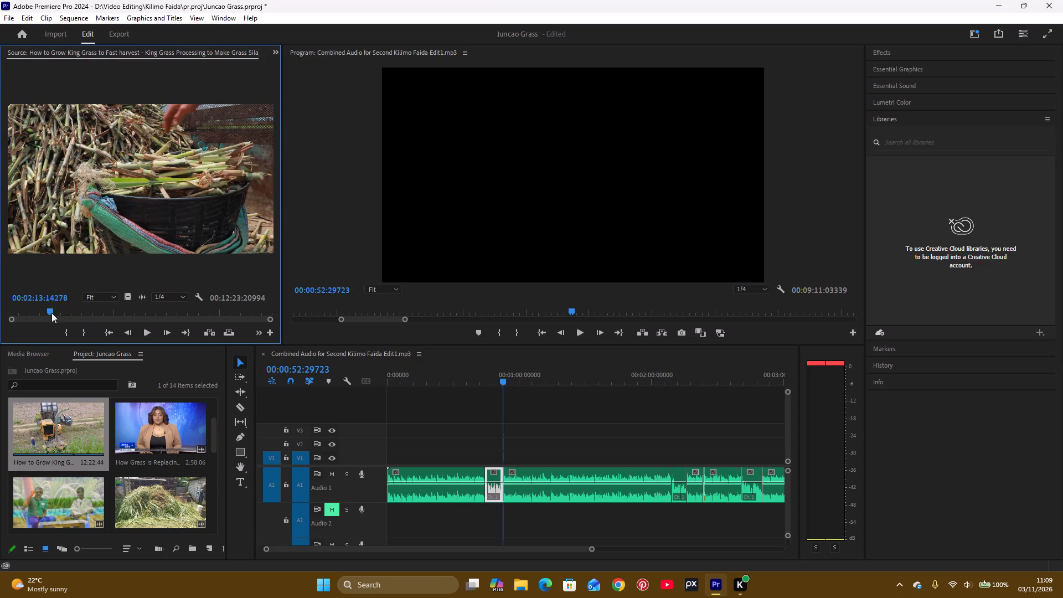
drag(51, 313, 38, 326)
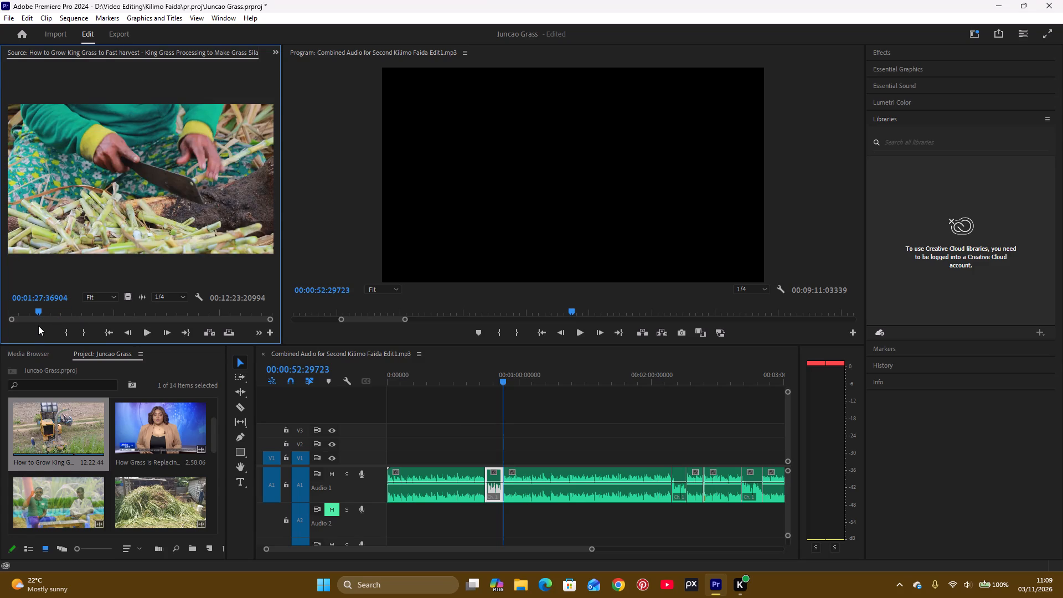
drag(38, 326, 32, 329)
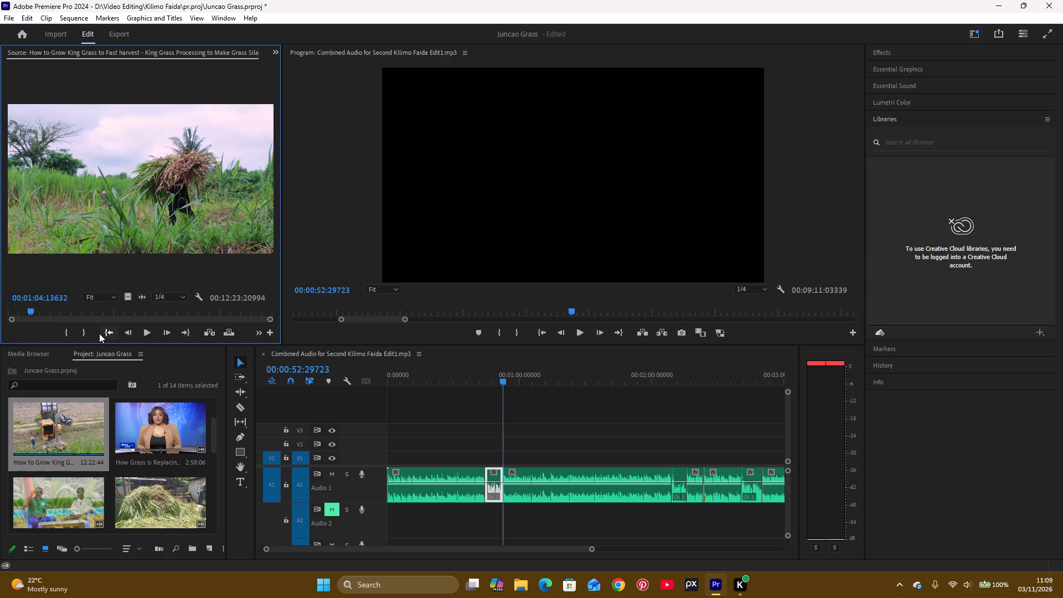
click(145, 331)
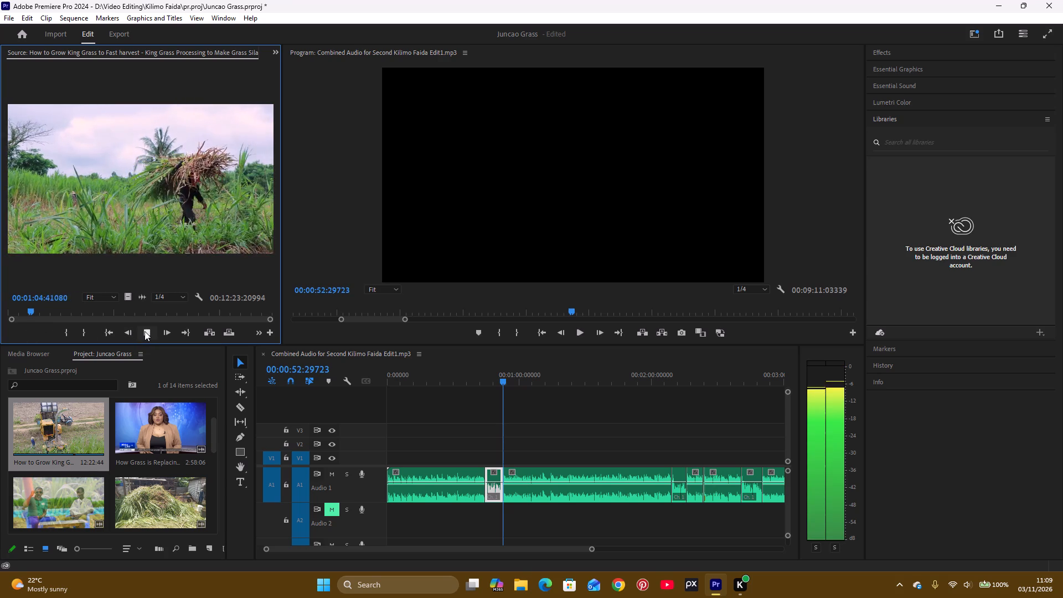
click(145, 331)
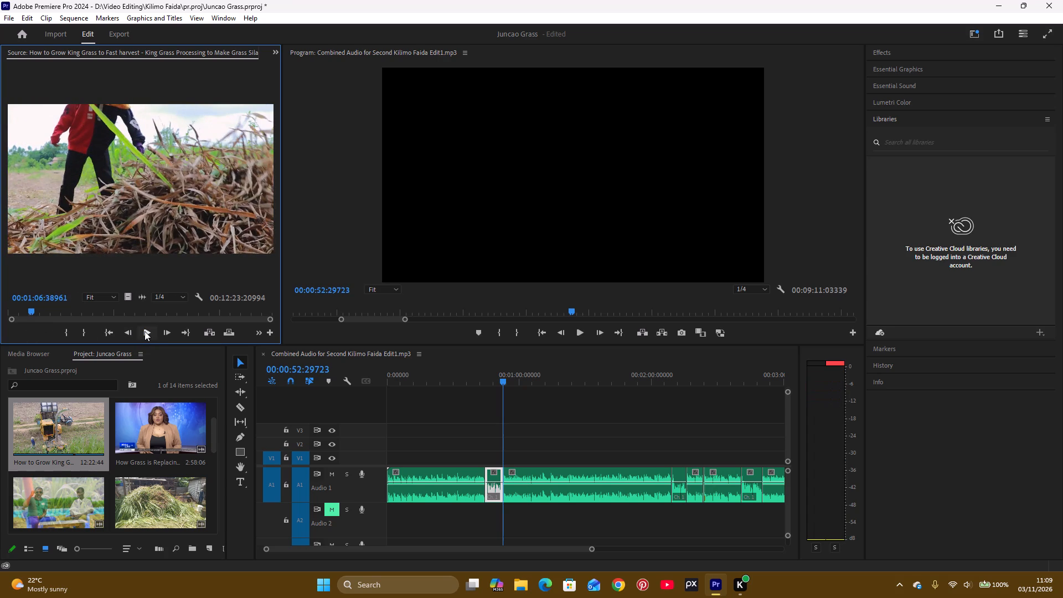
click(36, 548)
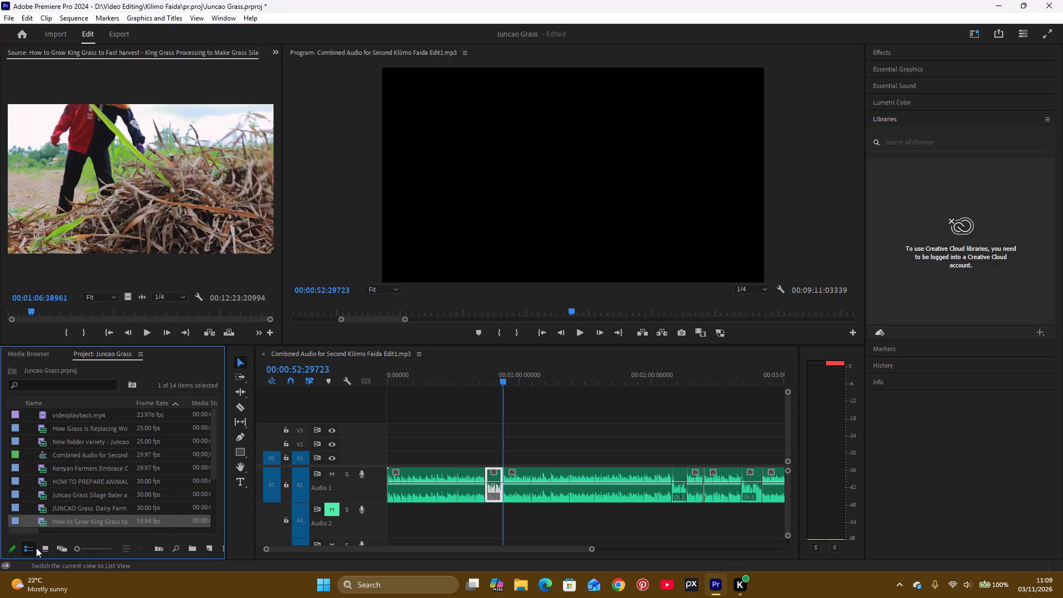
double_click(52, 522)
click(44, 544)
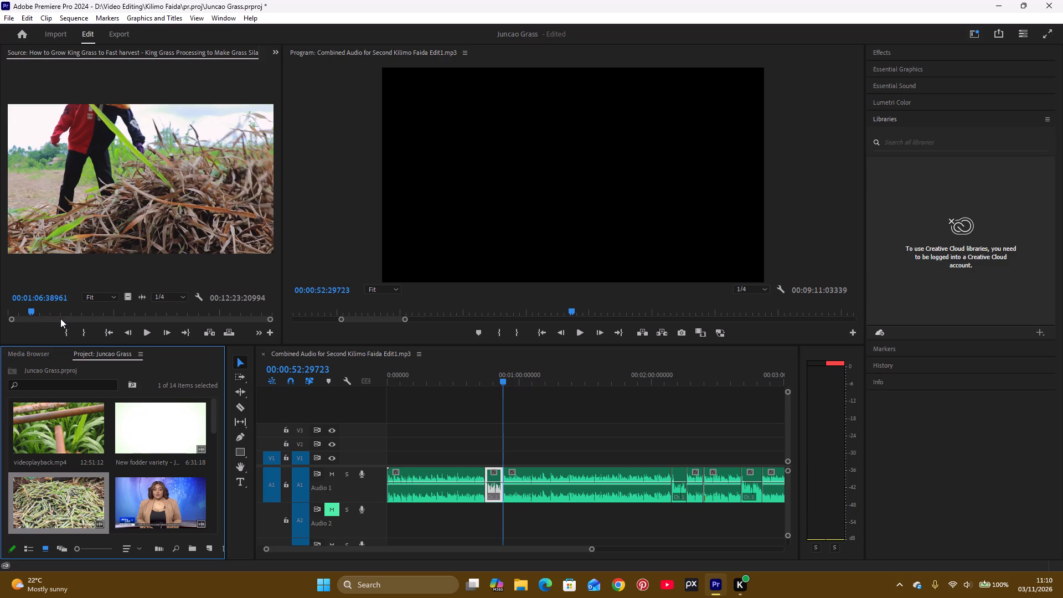
Preview the King Grass video in the source viewer from about 00:01:06 to 00:01:28, looking for usable cut-stem footage.
click(141, 333)
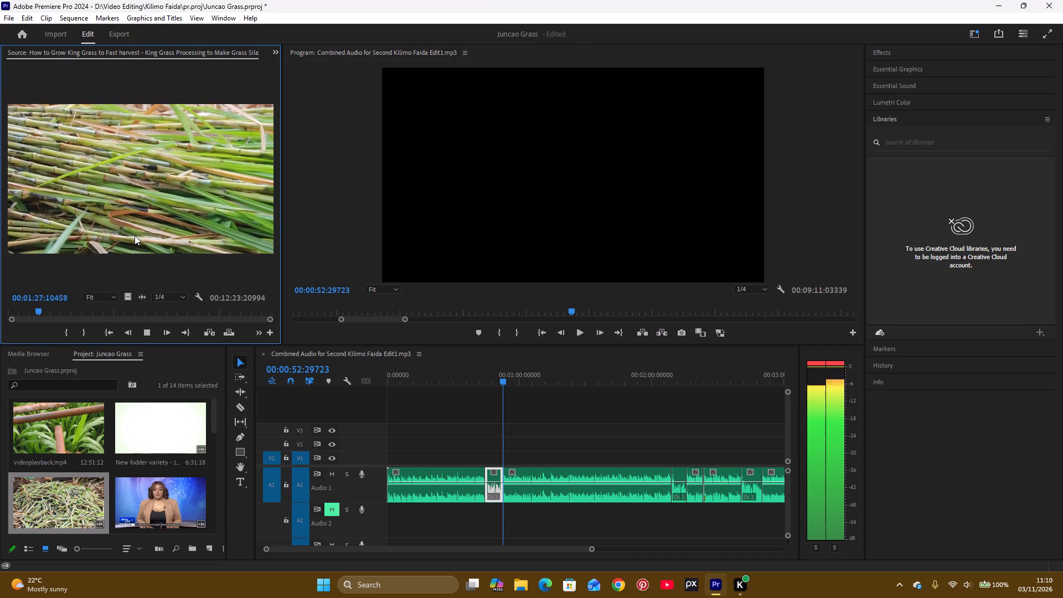
click(41, 311)
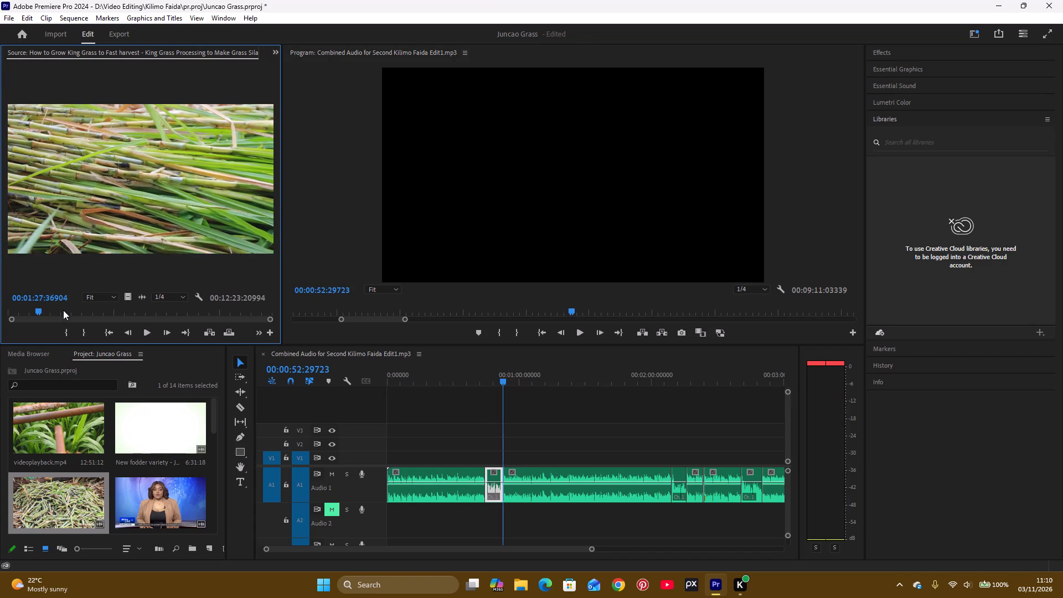
click(63, 310)
drag(59, 311, 50, 319)
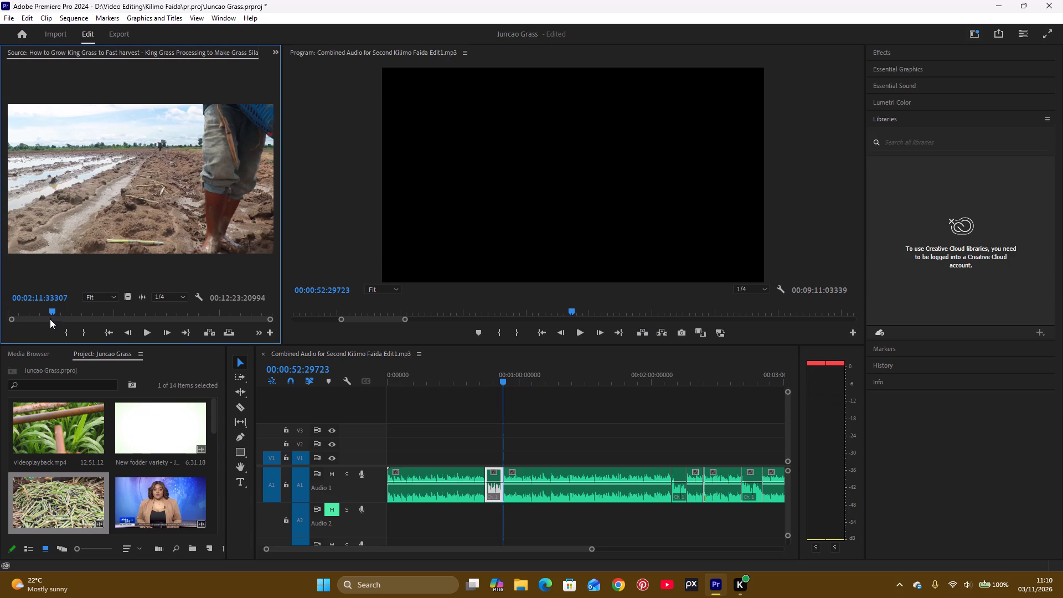
drag(50, 319, 31, 336)
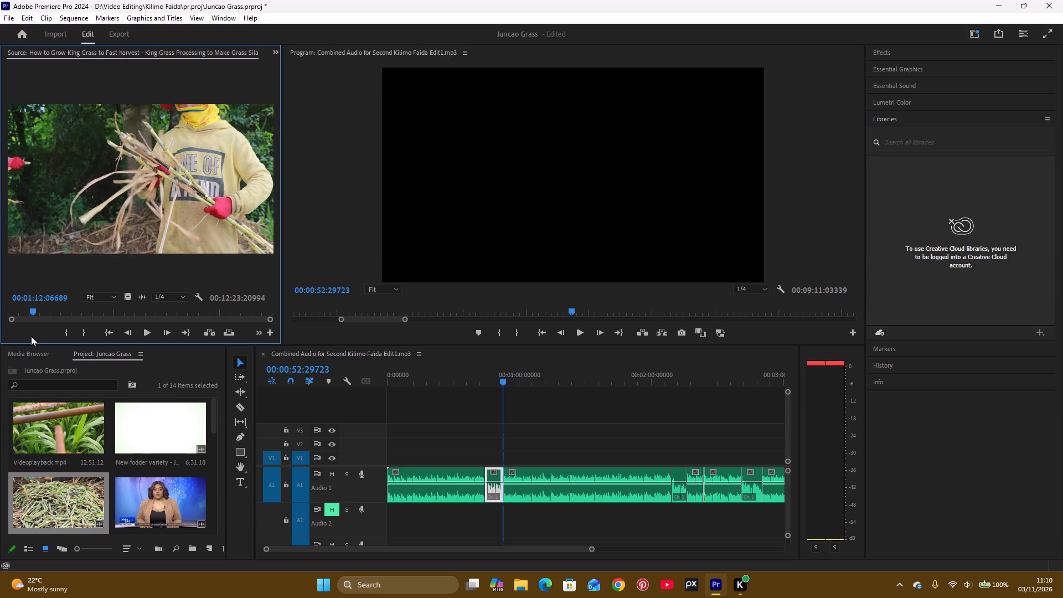
key(space)
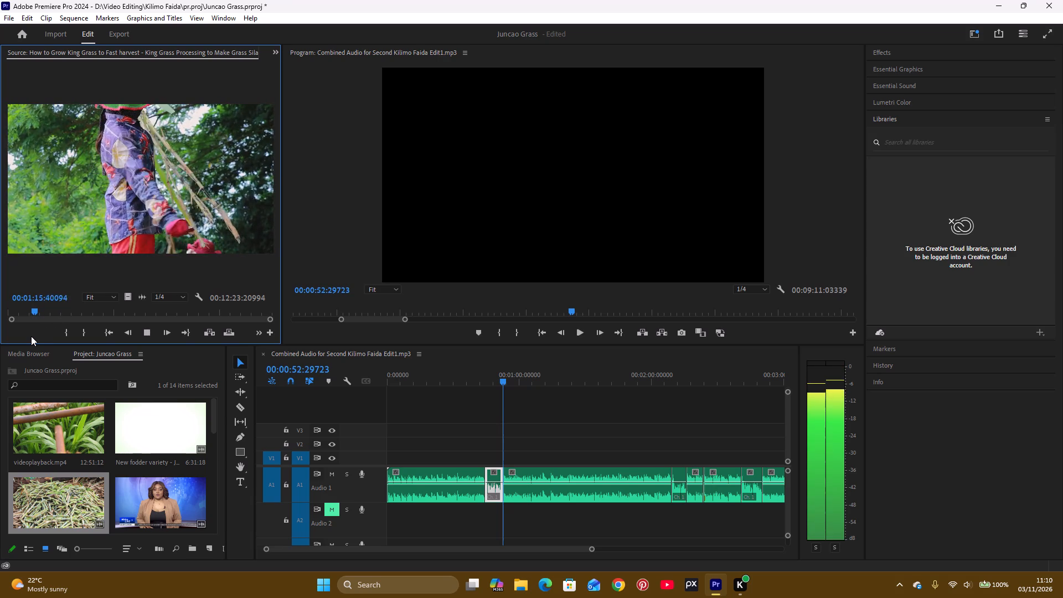
key(space)
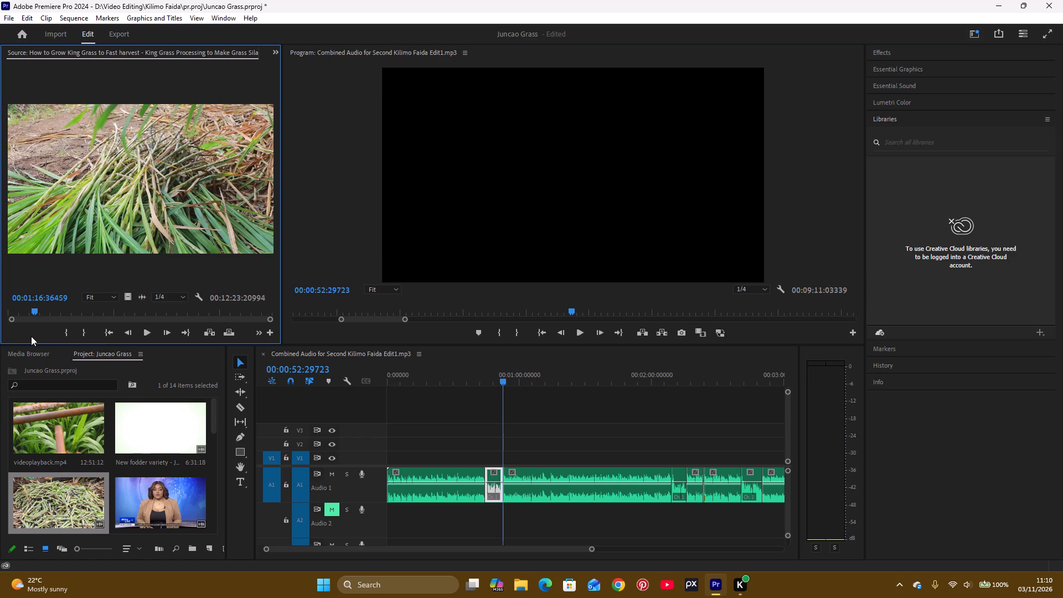
click(150, 331)
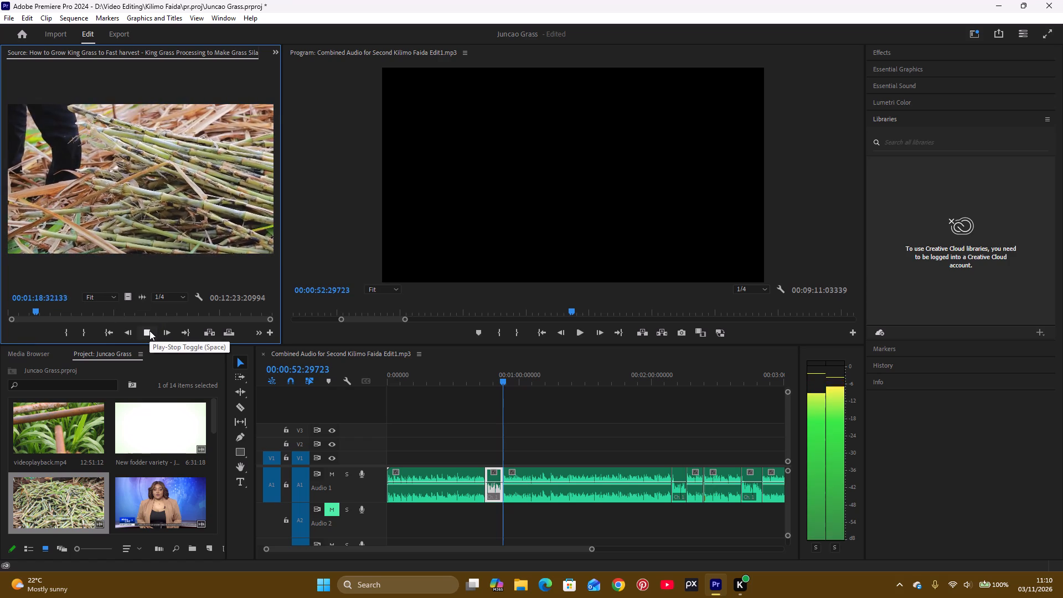
key(space)
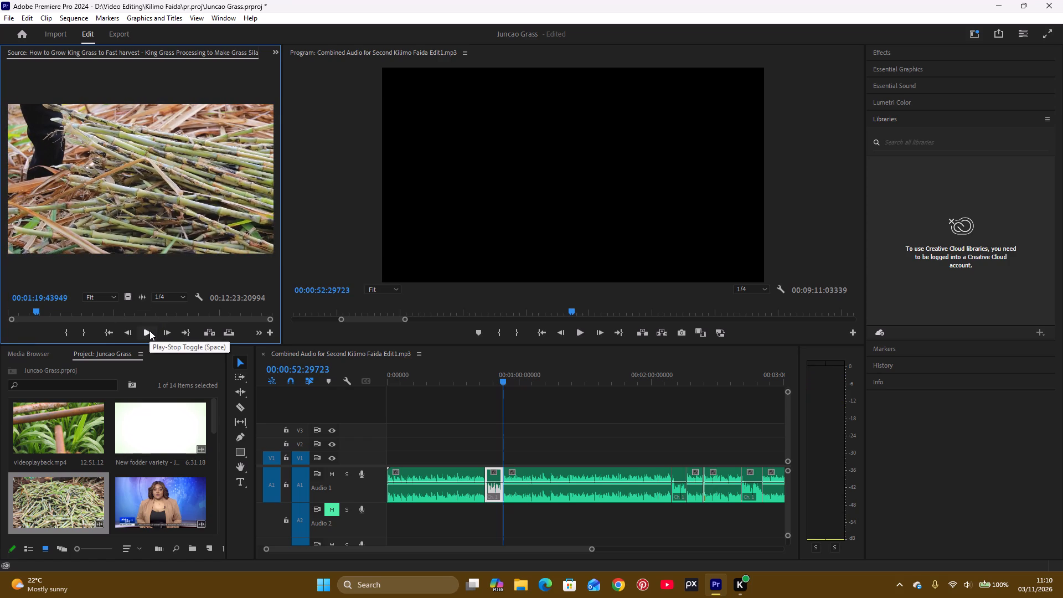
click(149, 331)
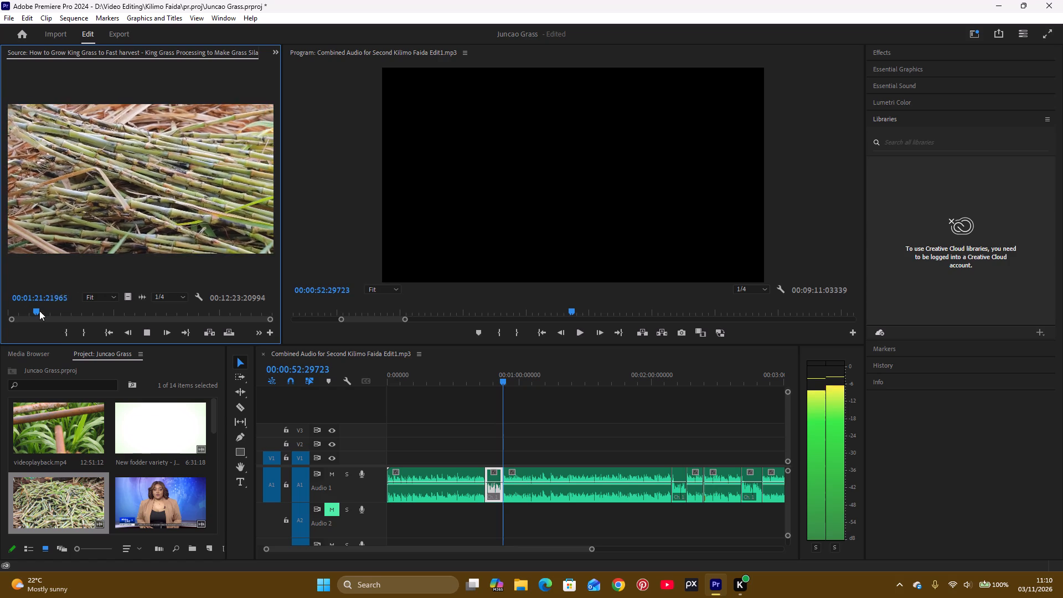
Skim the King Grass source footage in finer detail from about 00:01:23 to 00:02:05.
drag(272, 319, 231, 359)
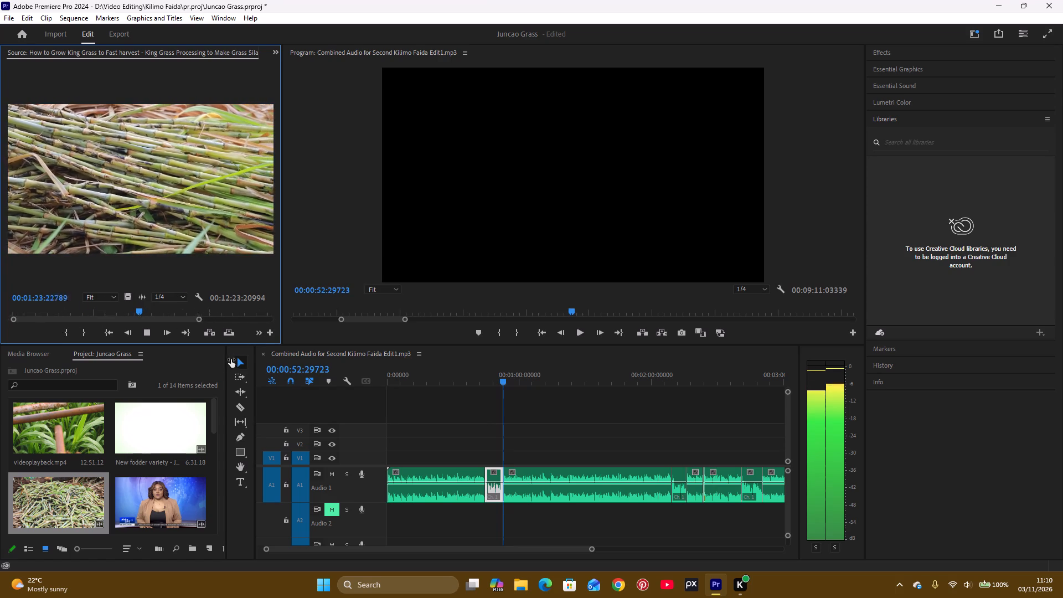
drag(231, 359, 228, 361)
drag(152, 308, 167, 310)
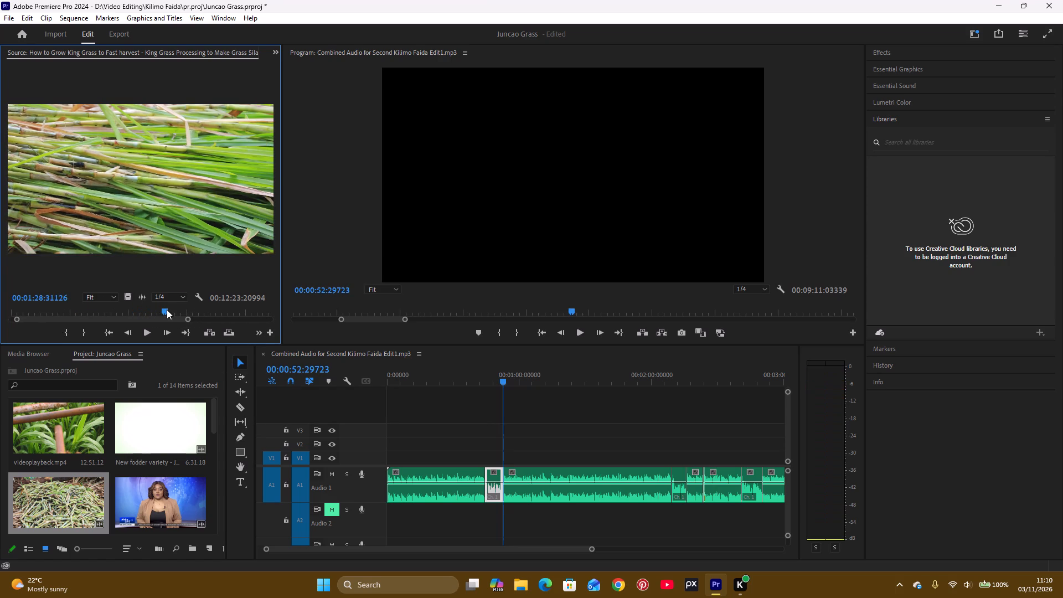
drag(167, 310, 180, 309)
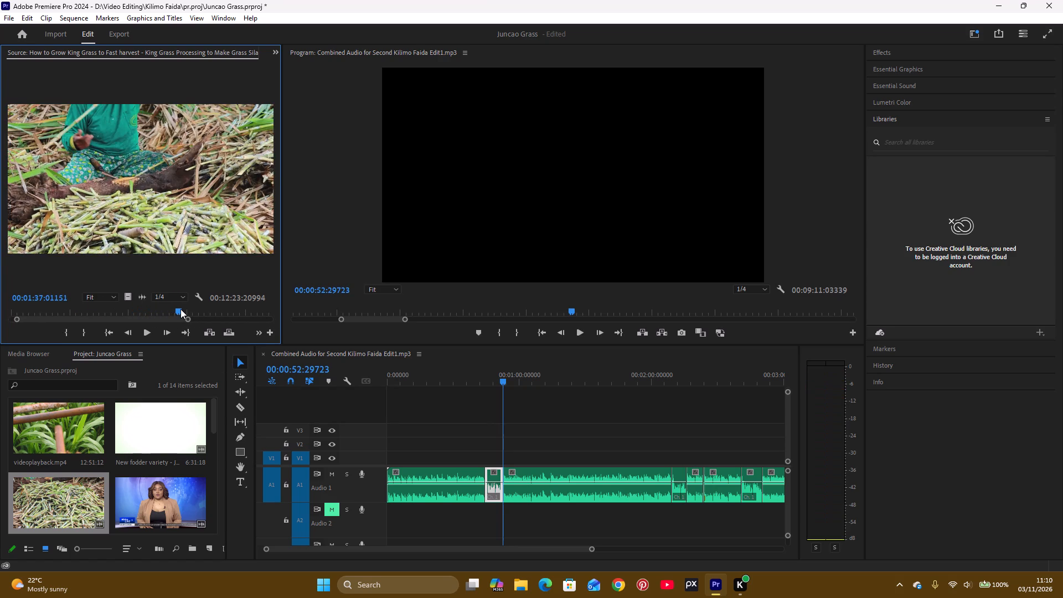
drag(180, 309, 205, 300)
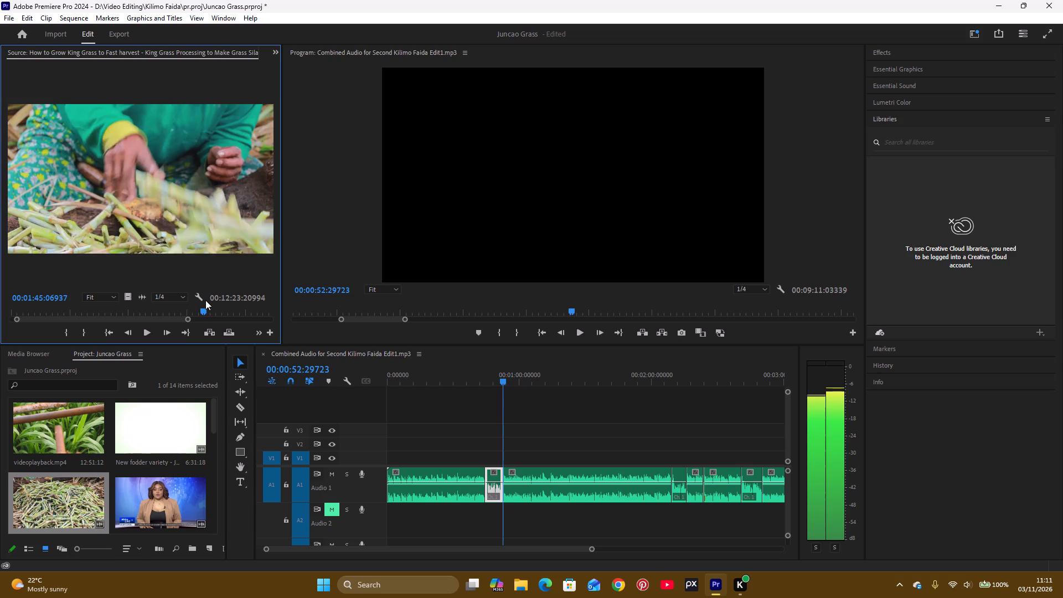
drag(205, 300, 230, 292)
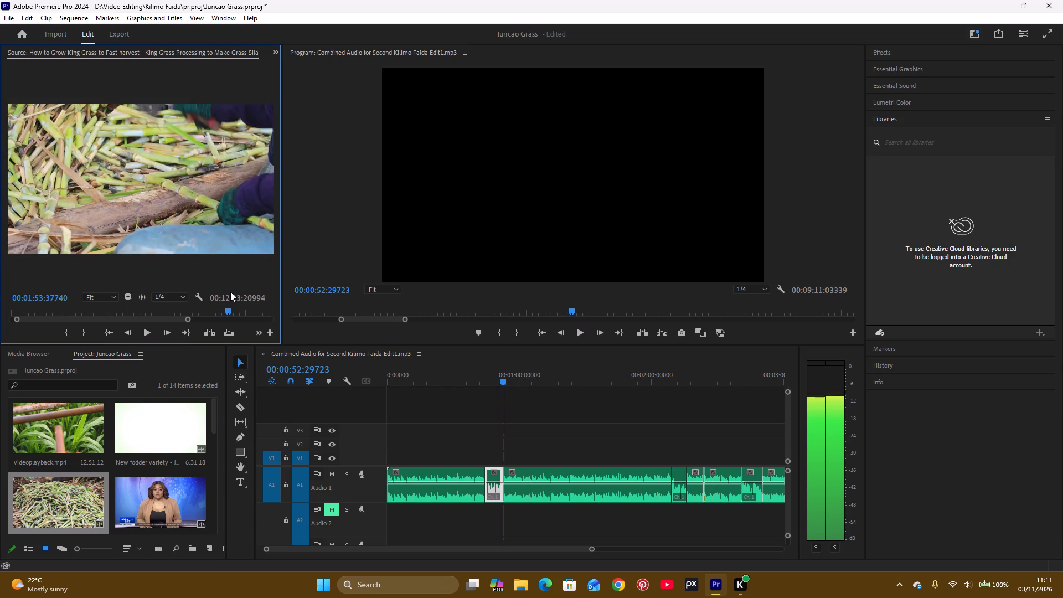
drag(230, 292, 257, 281)
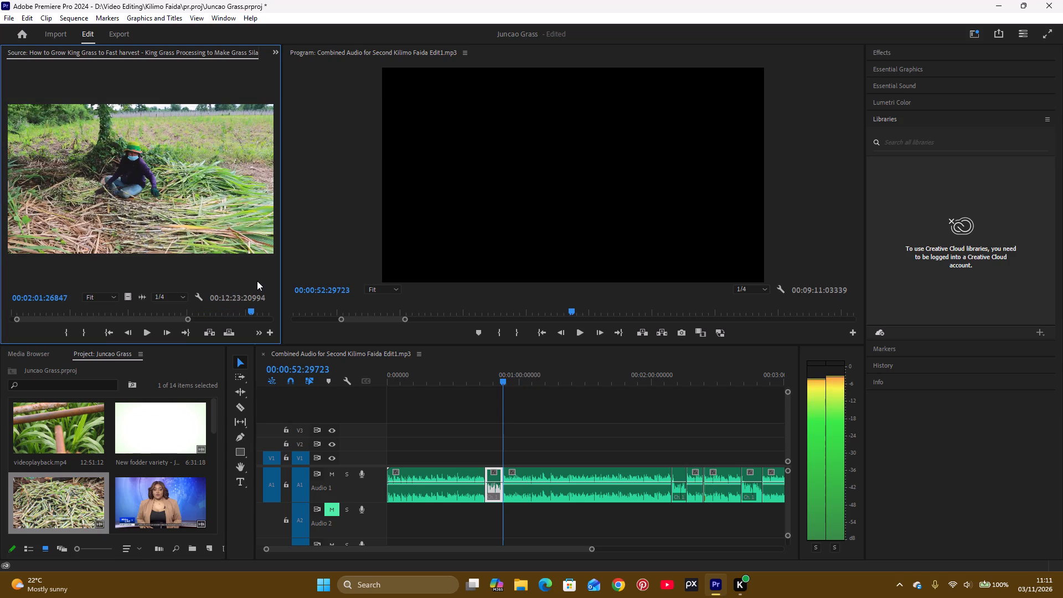
drag(257, 281, 262, 287)
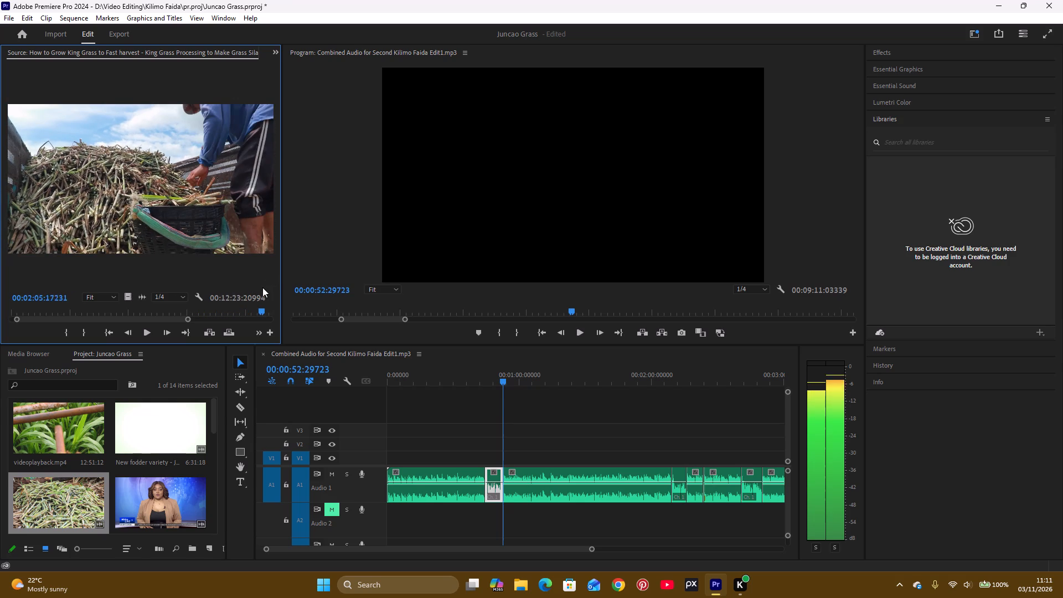
drag(262, 287, 261, 290)
drag(259, 293, 244, 317)
Mark the stacked-stems and basket footage in the King Grass source, from about 00:02:09 to 00:02:16.
click(145, 331)
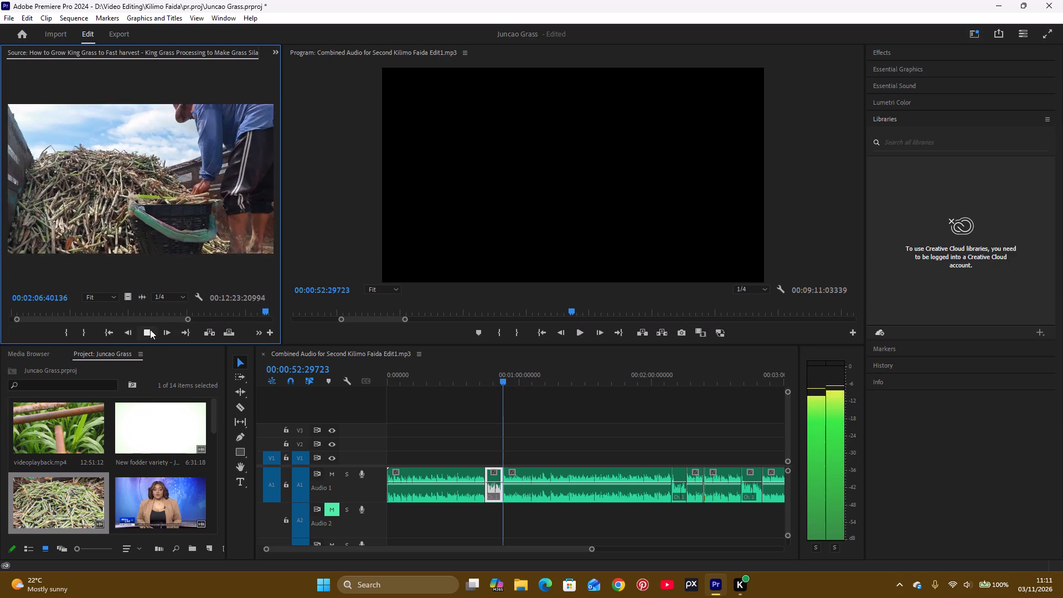
click(63, 330)
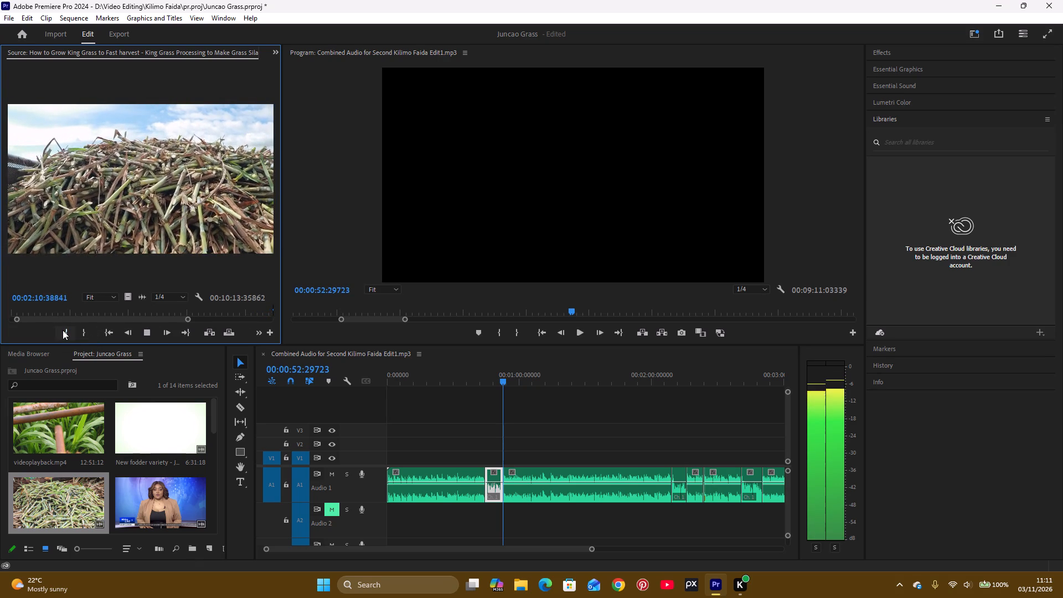
key(space)
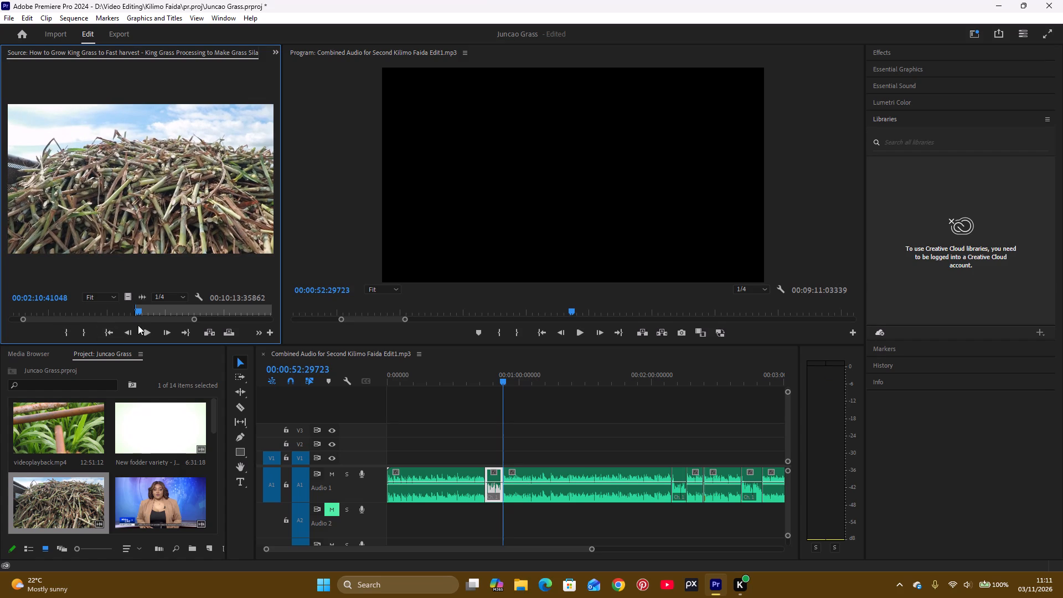
click(146, 332)
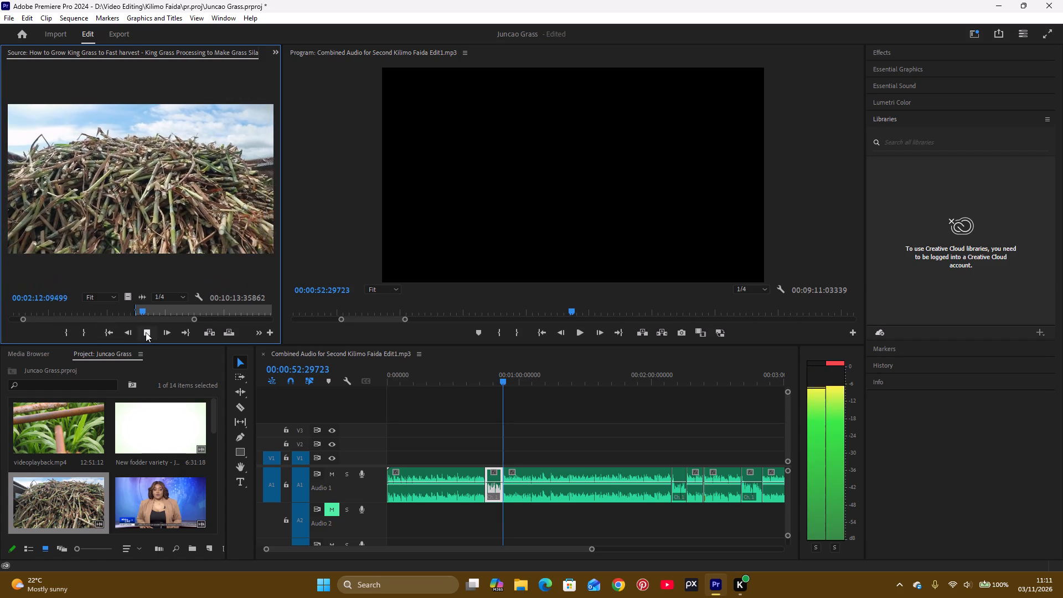
click(146, 332)
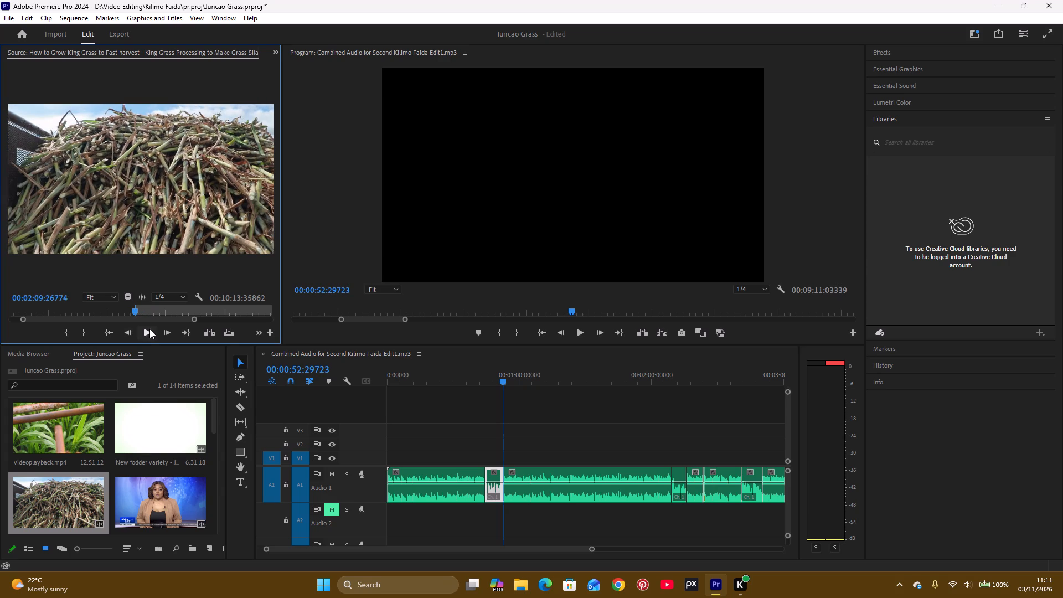
click(149, 329)
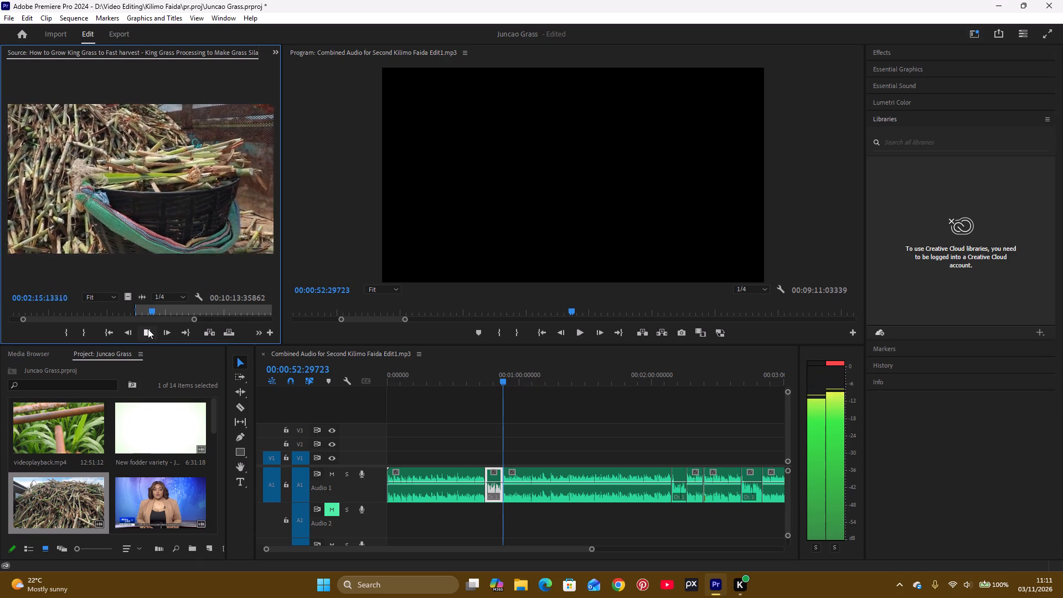
key(space)
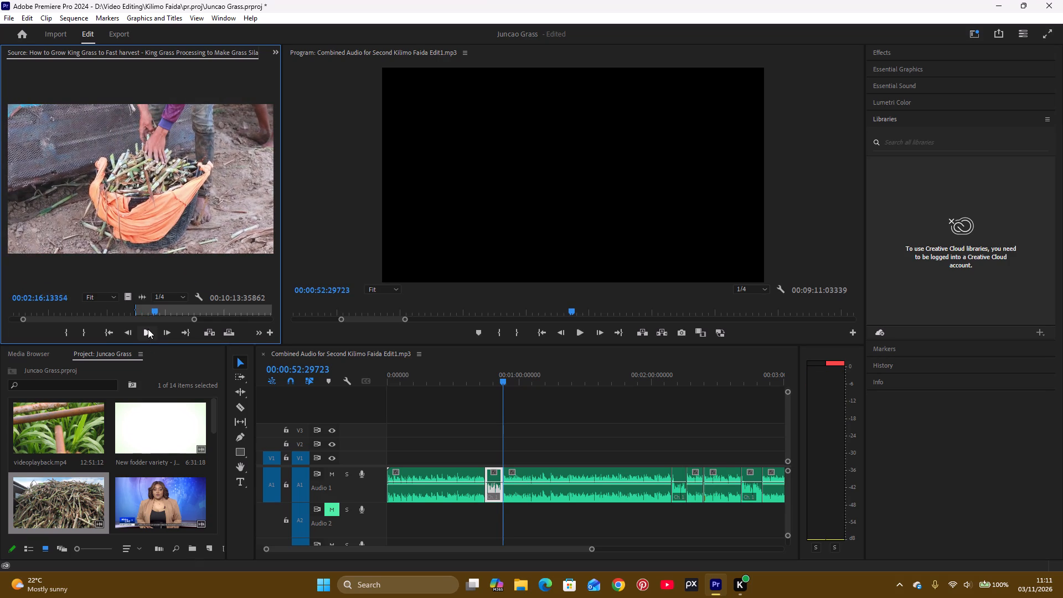
click(80, 337)
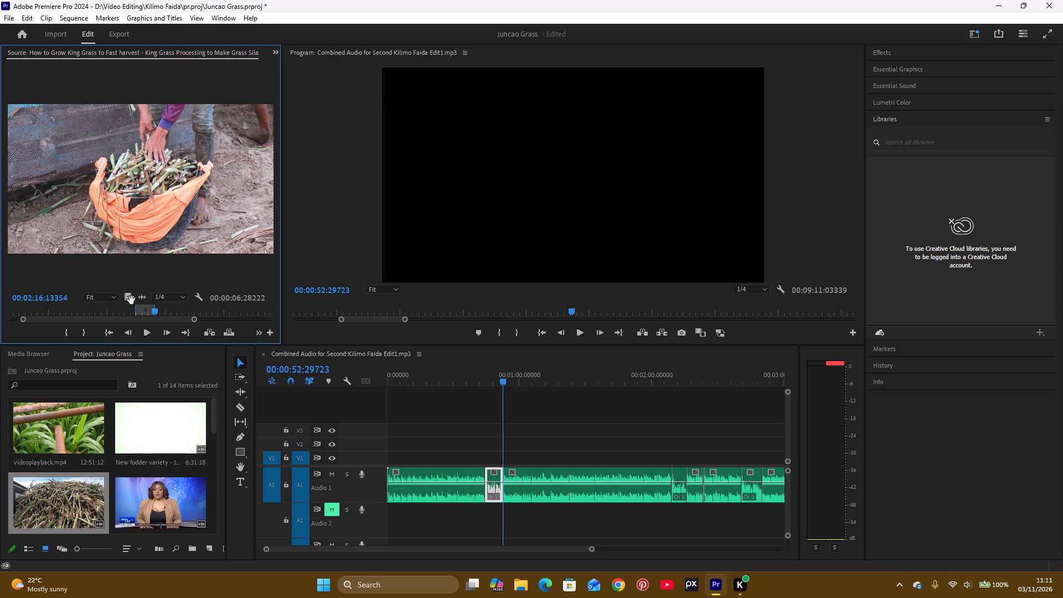
Place the marked King Grass footage, video only, on track V1 at about 00:00:57, just after the first replaced narration passage.
drag(131, 299, 513, 452)
Play the narration repeatedly between about 00:00:47 and 00:00:51 to find the cue point for the King Grass footage.
click(500, 373)
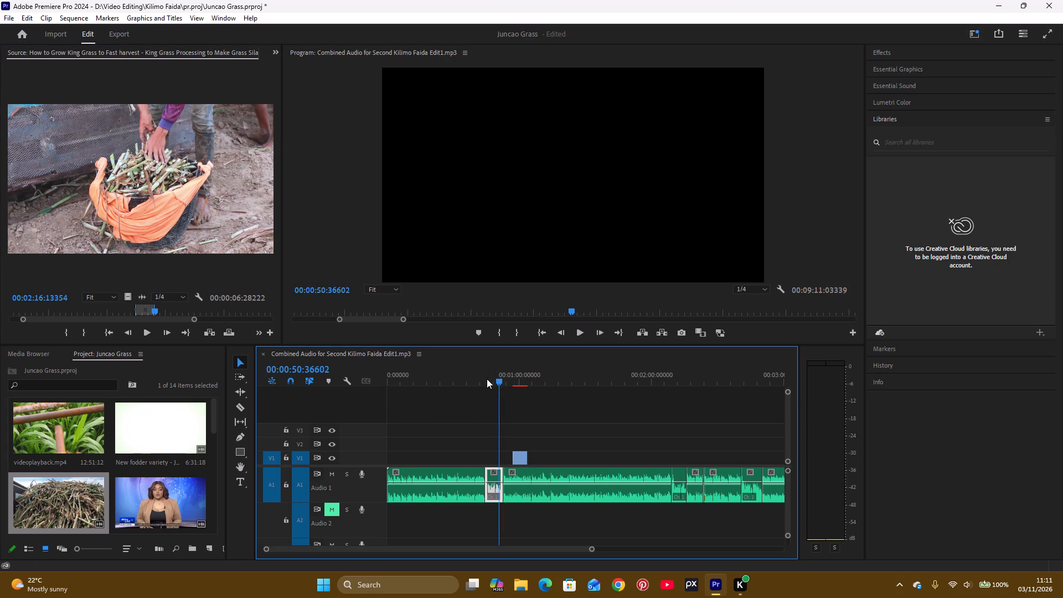
click(487, 379)
key(space)
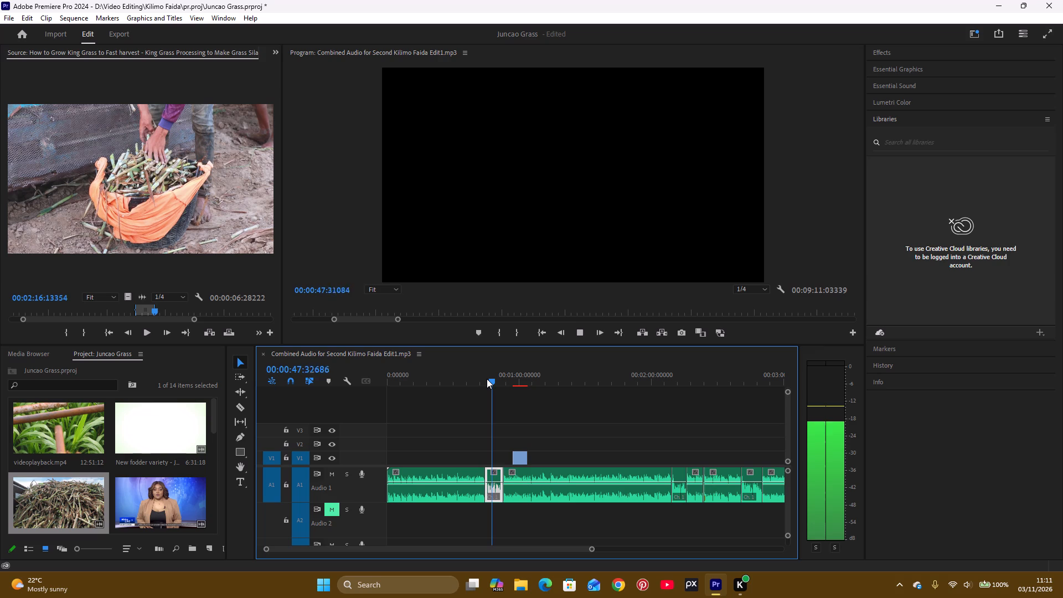
key(space)
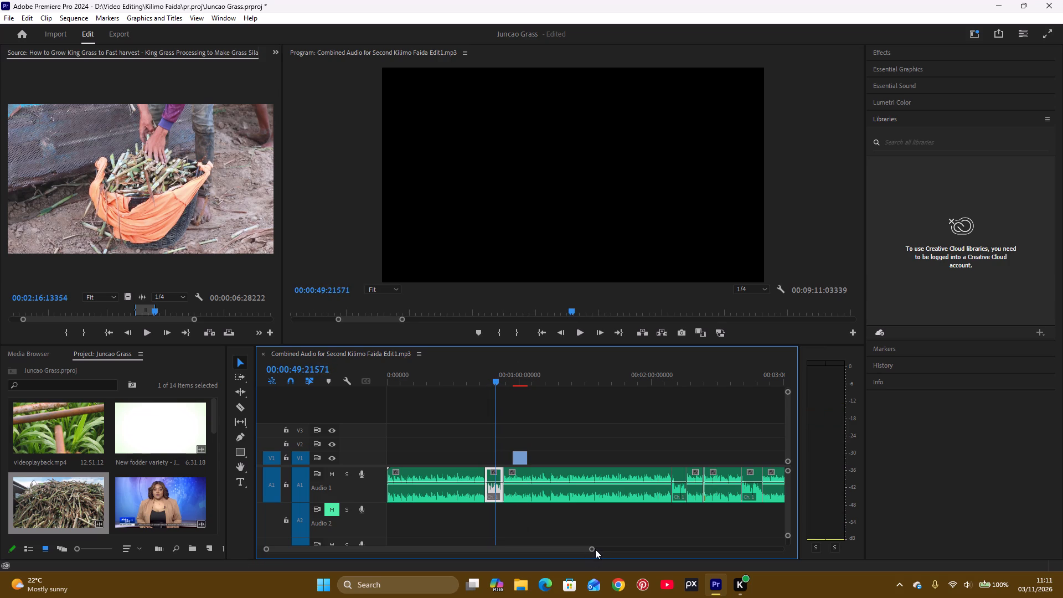
drag(594, 549, 570, 578)
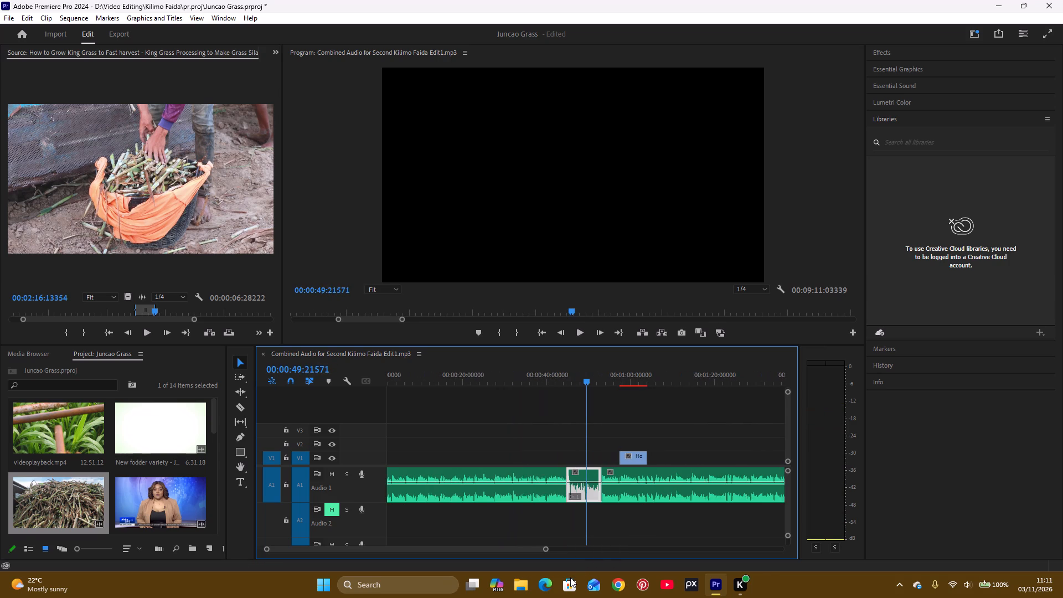
key(space)
key(space)
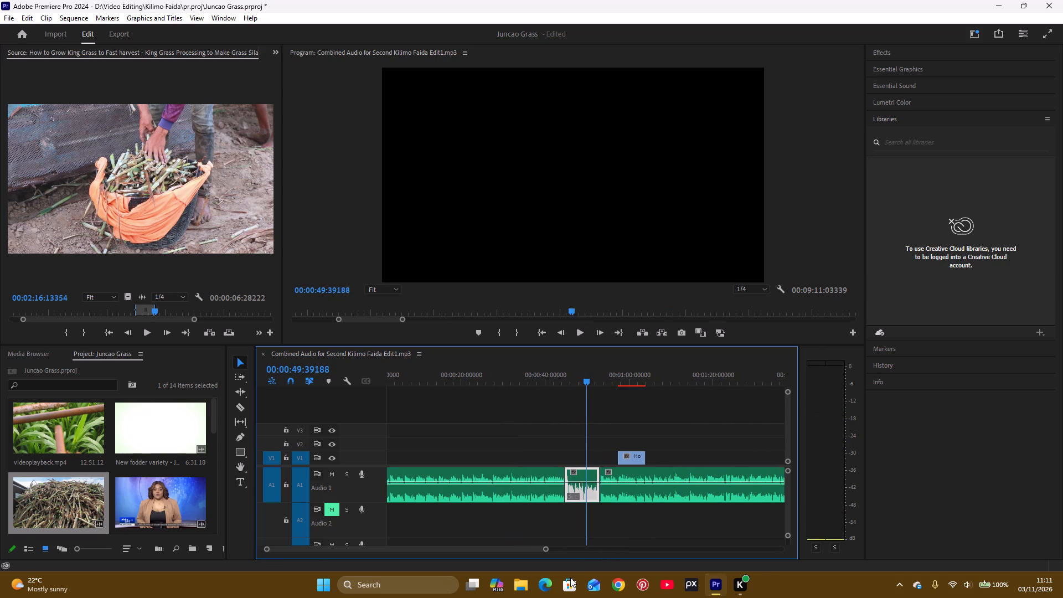
key(space)
key(space)
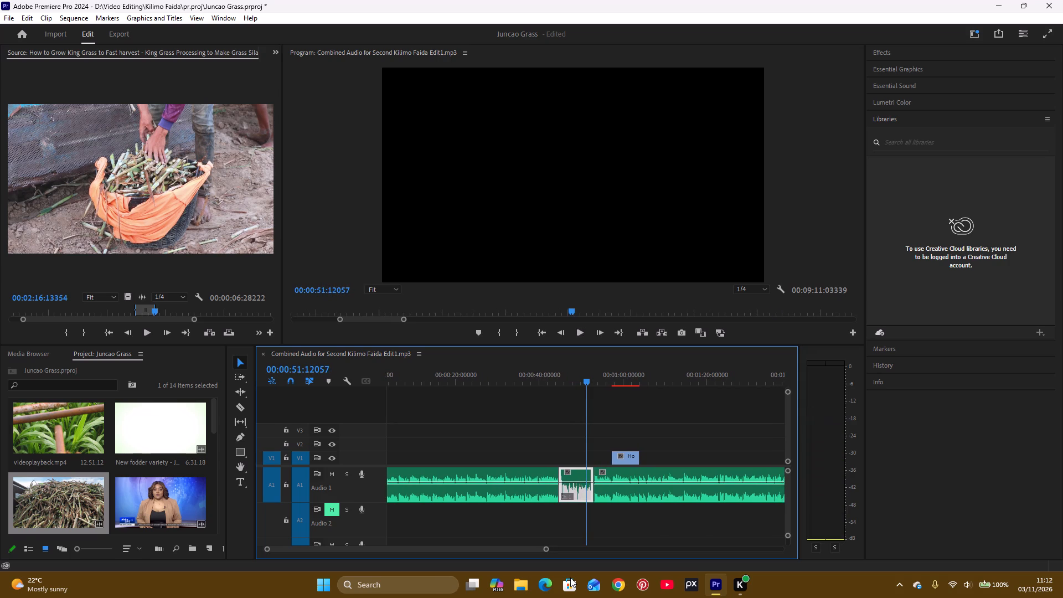
click(582, 382)
key(space)
key(space)
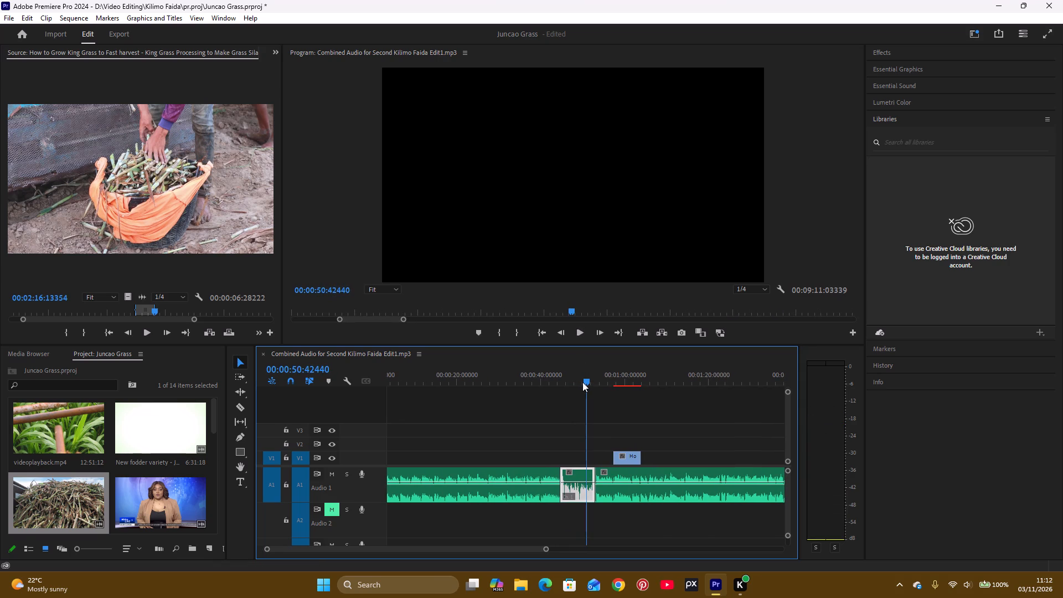
key(space)
key(space)
scroll(582, 382, up, 1)
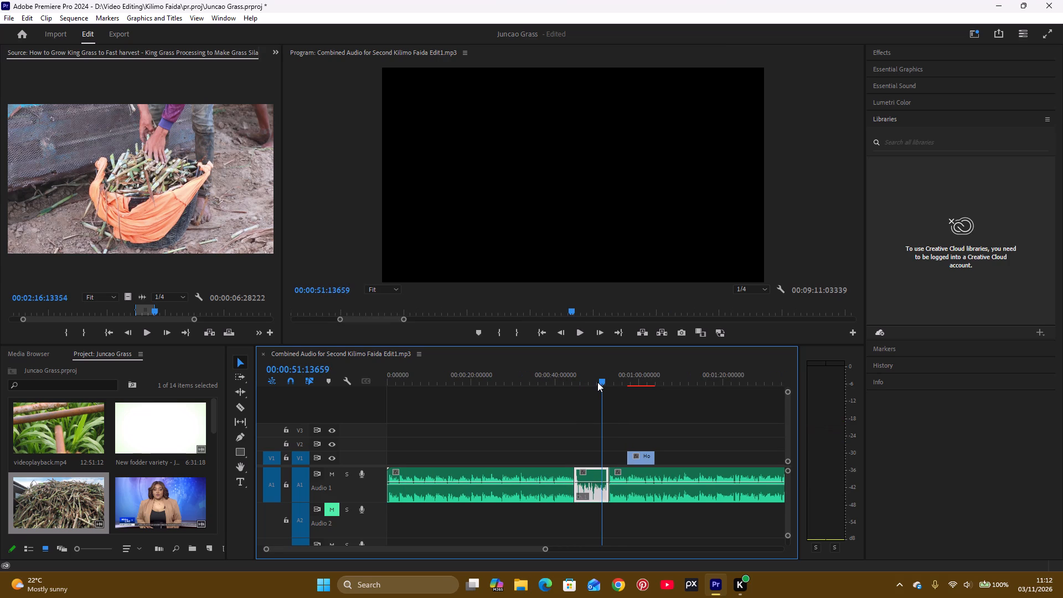
click(597, 382)
key(space)
key(space)
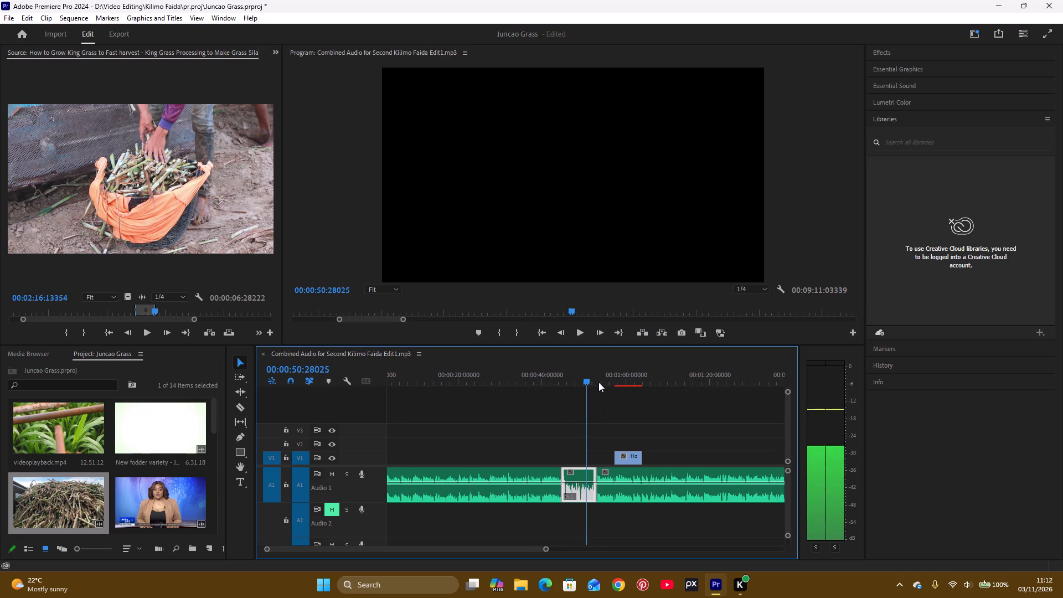
Move the King Grass clip on V1 earlier so it starts at about 00:00:50, and play it against the narration.
drag(633, 458, 632, 458)
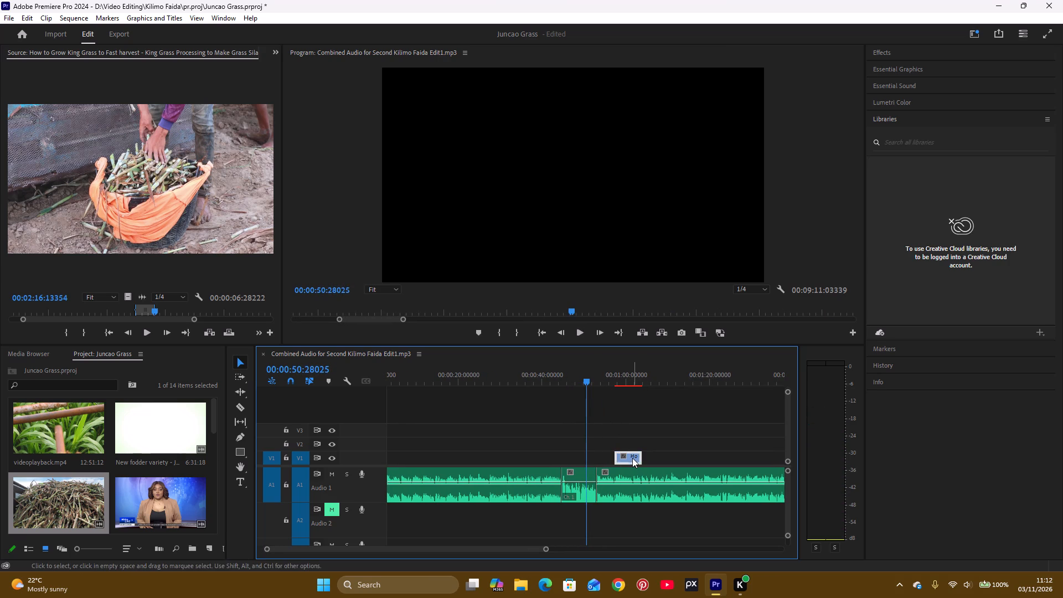
drag(632, 458, 596, 460)
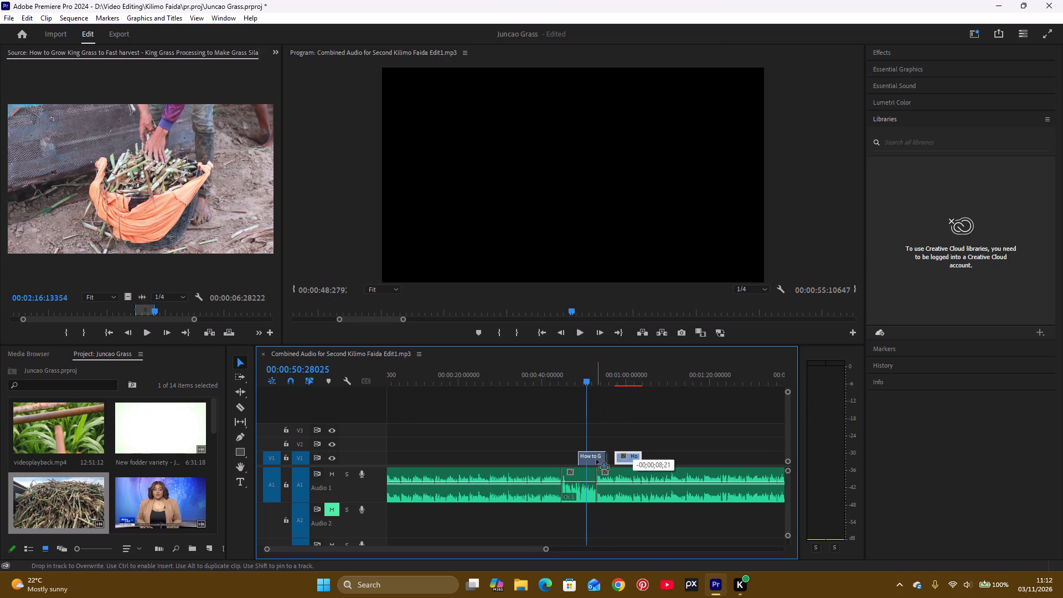
drag(596, 460, 601, 460)
key(space)
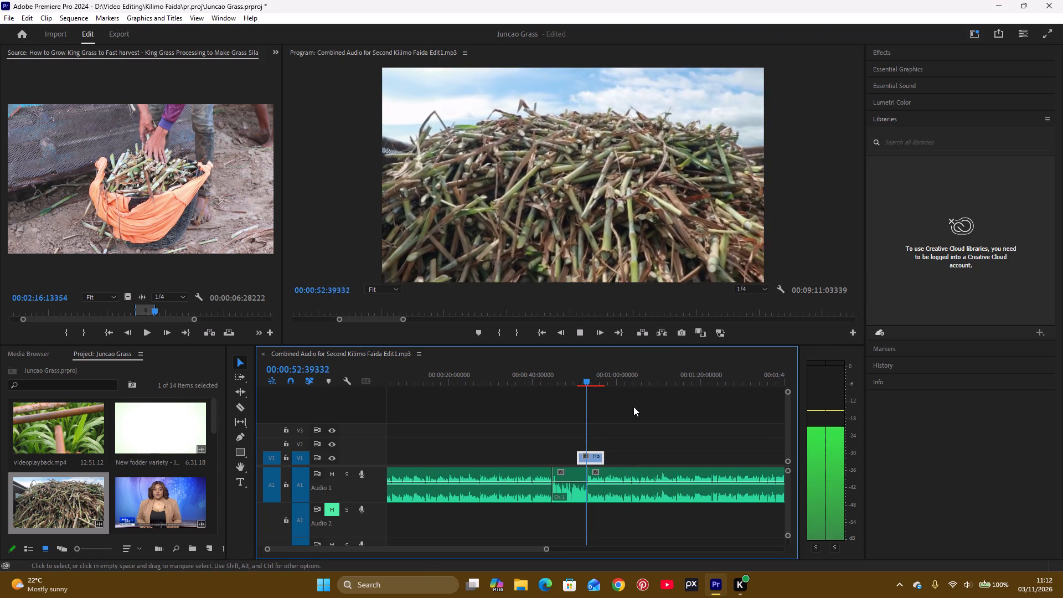
key(space)
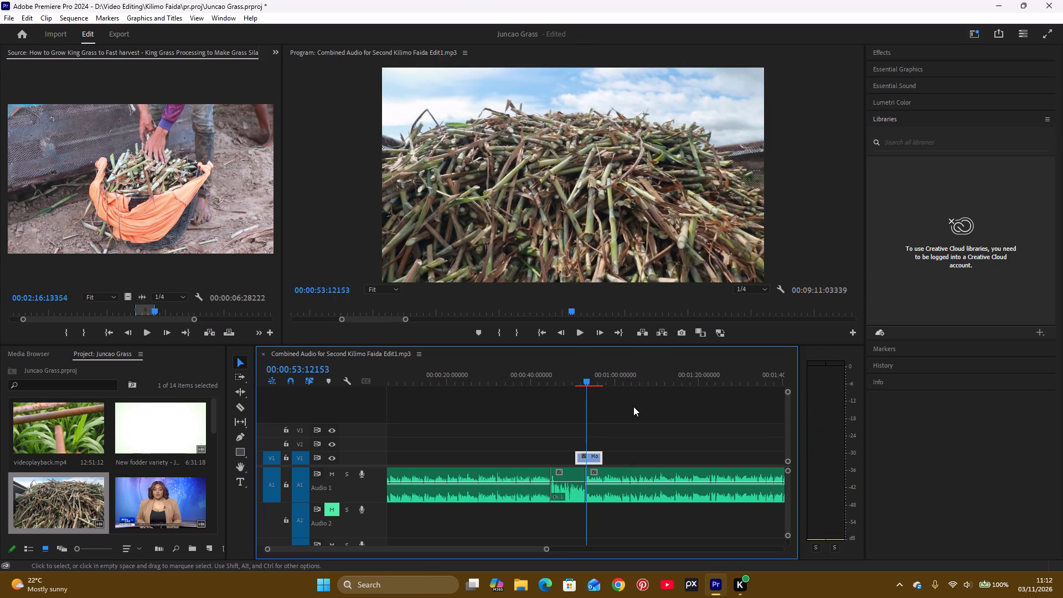
key(space)
key(space)
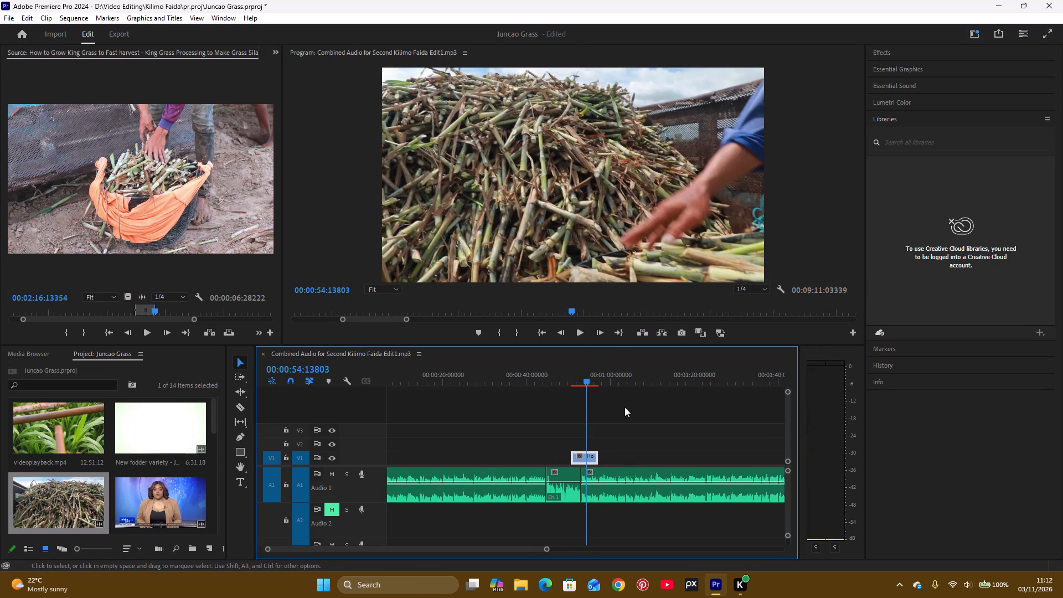
click(572, 378)
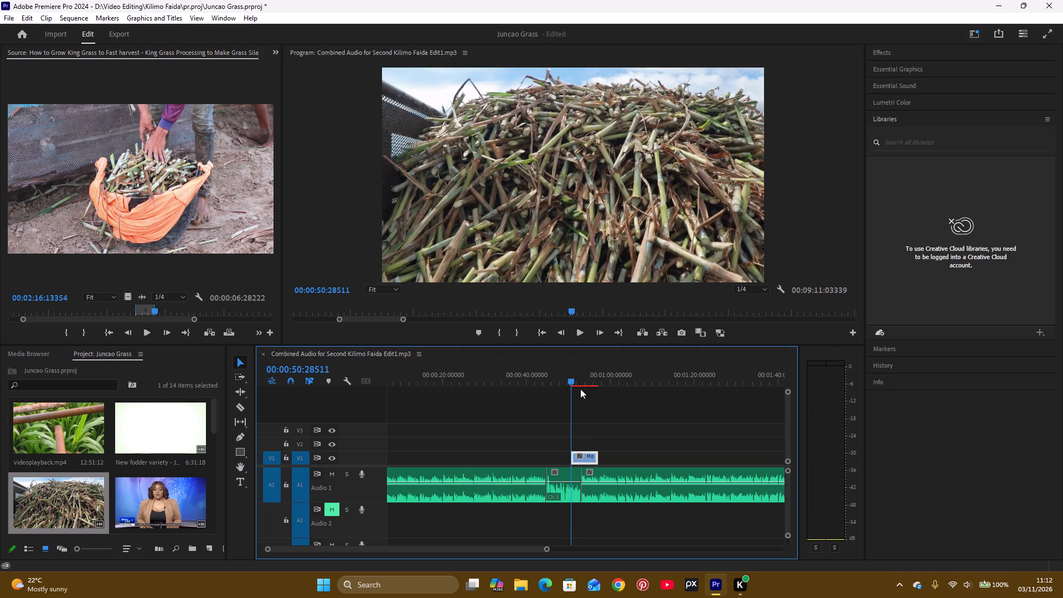
Trim the end of the King Grass clip on V1 back to about 00:00:52, where the replaced narration passage ends.
drag(595, 460, 578, 464)
key(space)
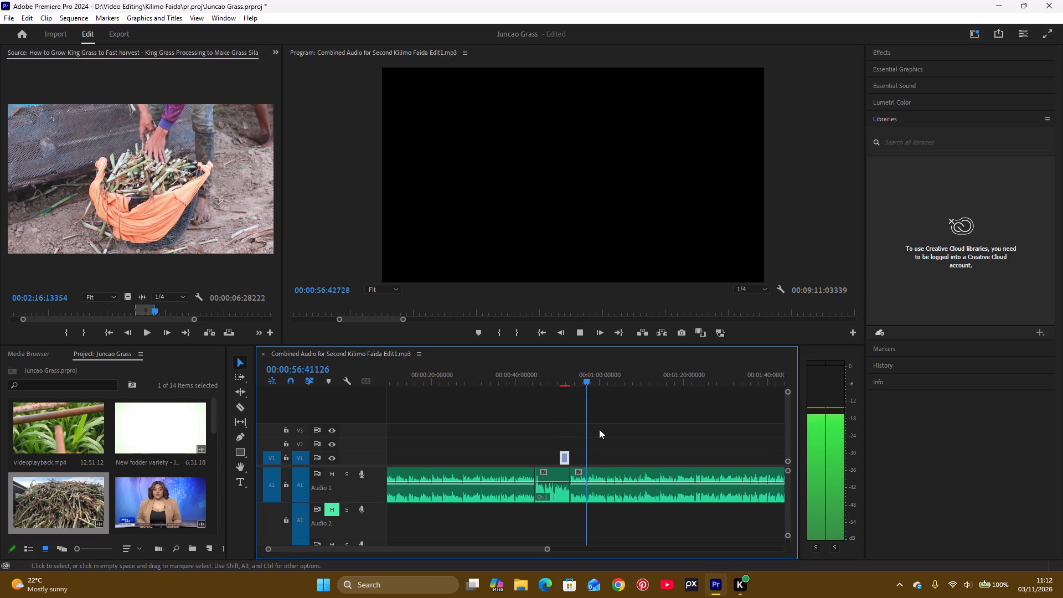
key(space)
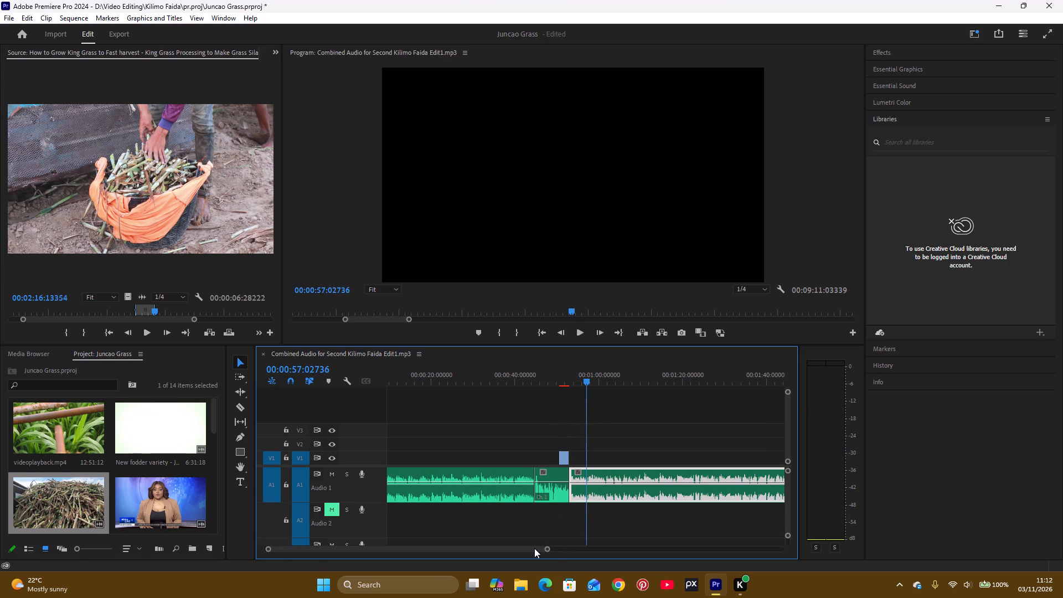
Listen to samples of the narration at about 00:04:20, 00:02:35 and from 00:05:30 onward.
drag(549, 548, 682, 553)
click(595, 383)
key(space)
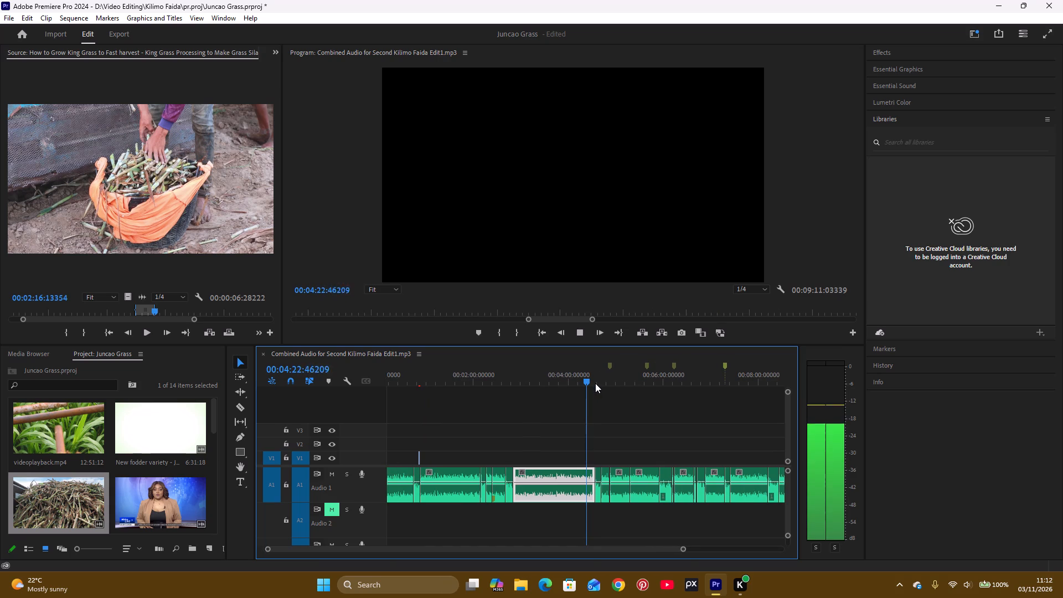
key(space)
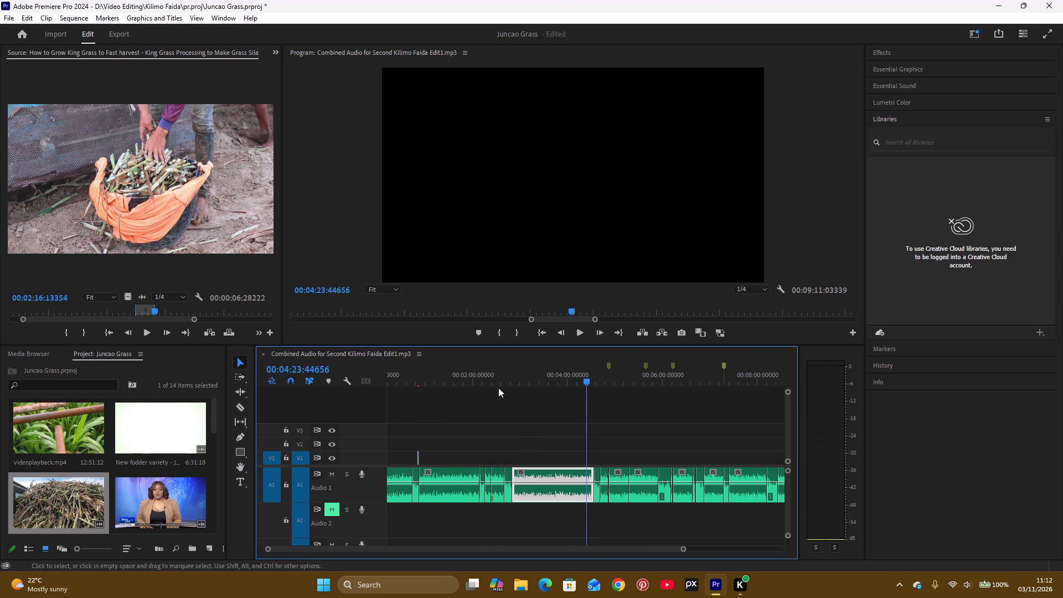
click(503, 378)
key(space)
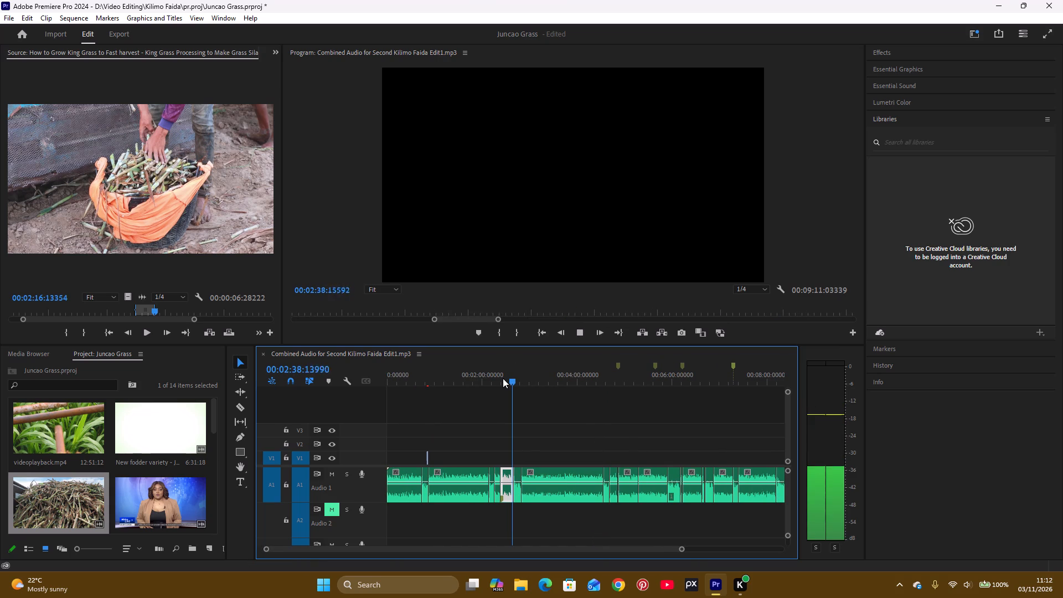
key(space)
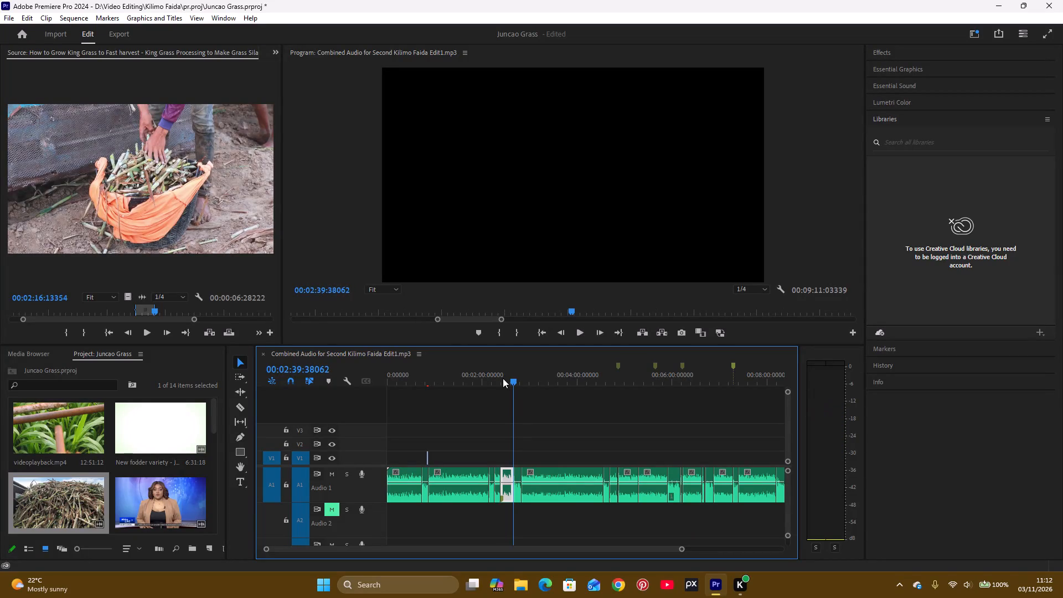
click(652, 382)
key(space)
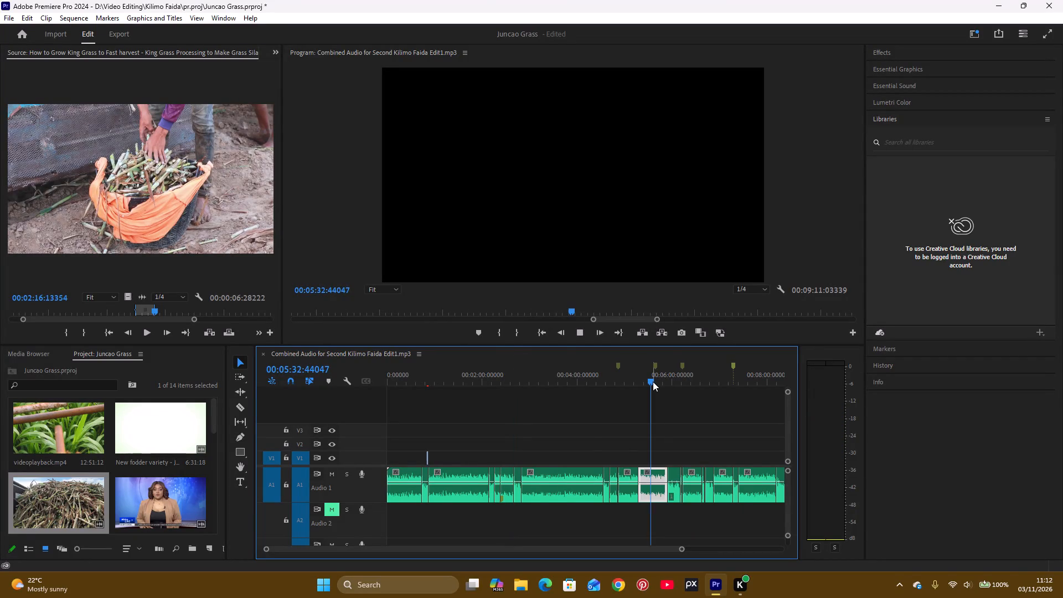
text(n)
key(space)
key(space)
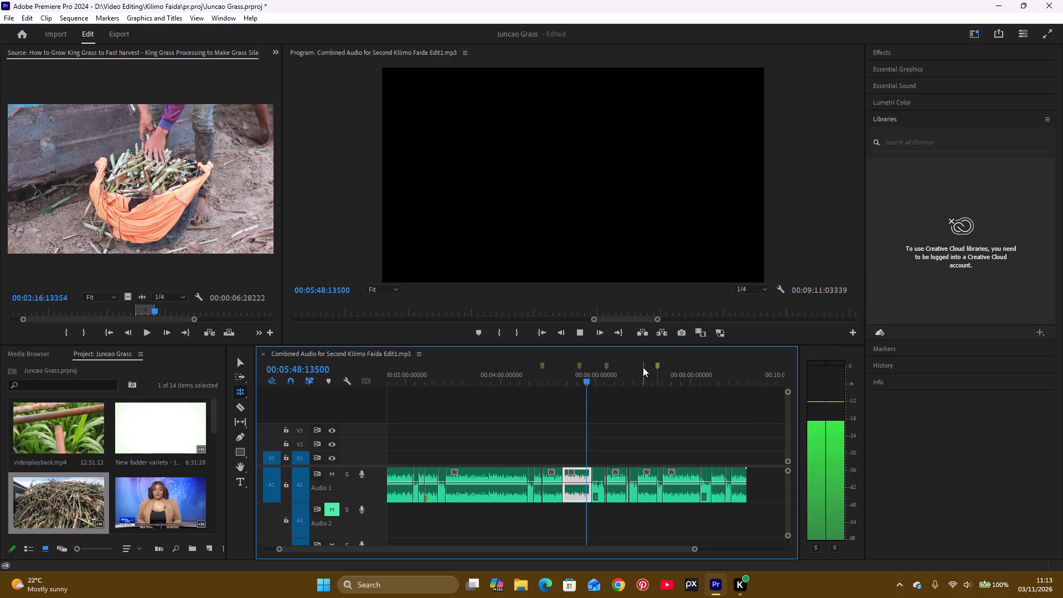
Listen to further narration samples between about 00:06:20 and 00:07:01, including the passage from about 00:06:50.
click(614, 380)
key(space)
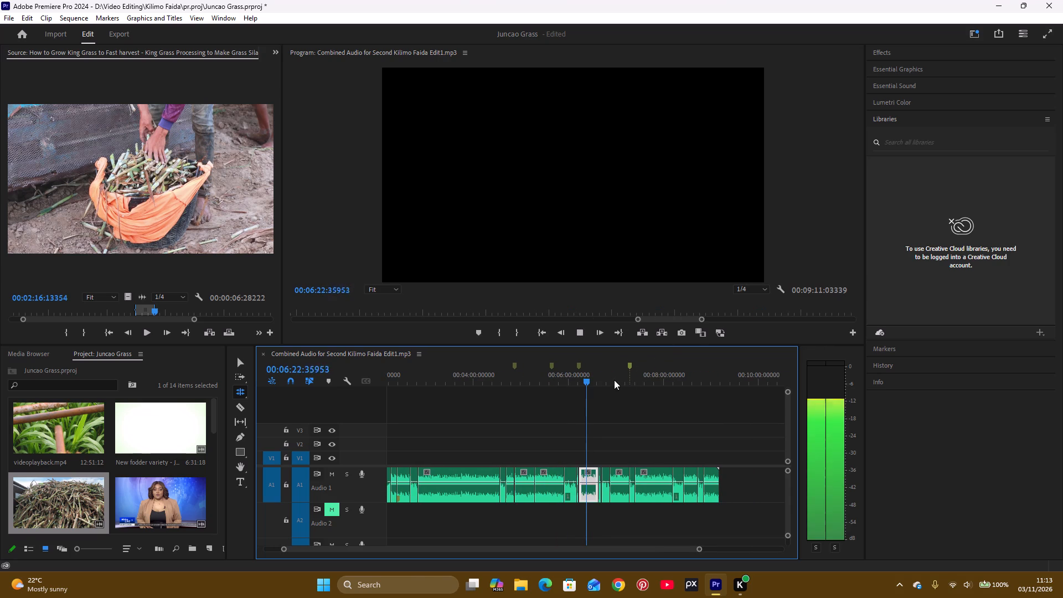
click(614, 380)
key(space)
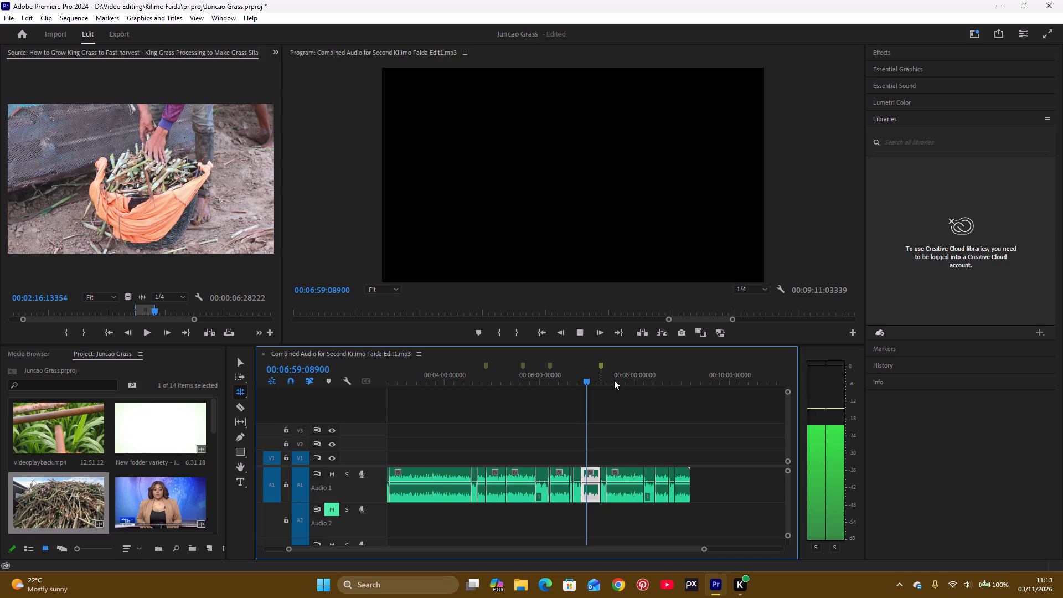
key(space)
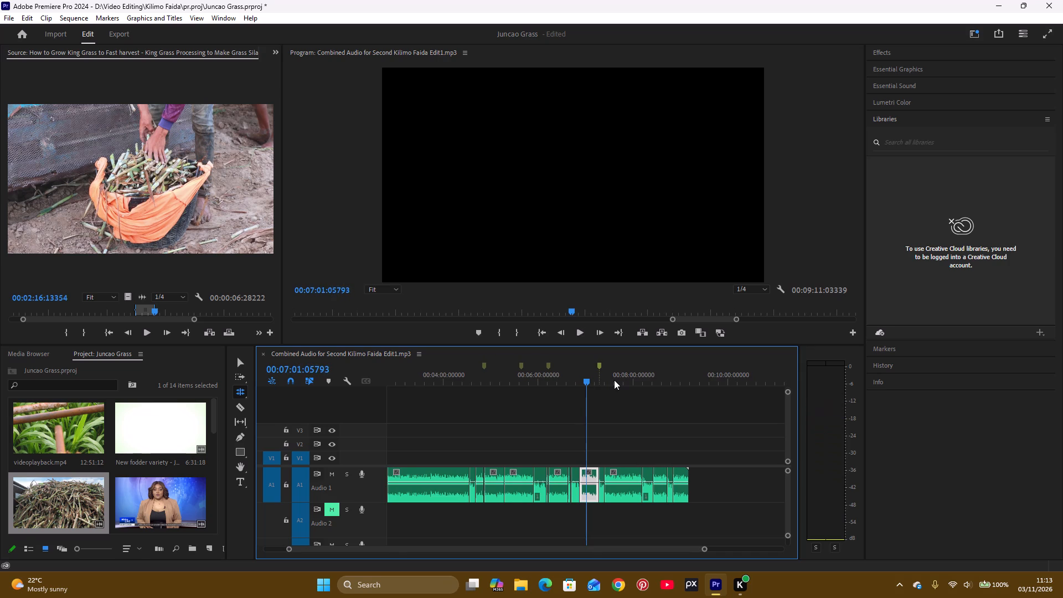
click(579, 379)
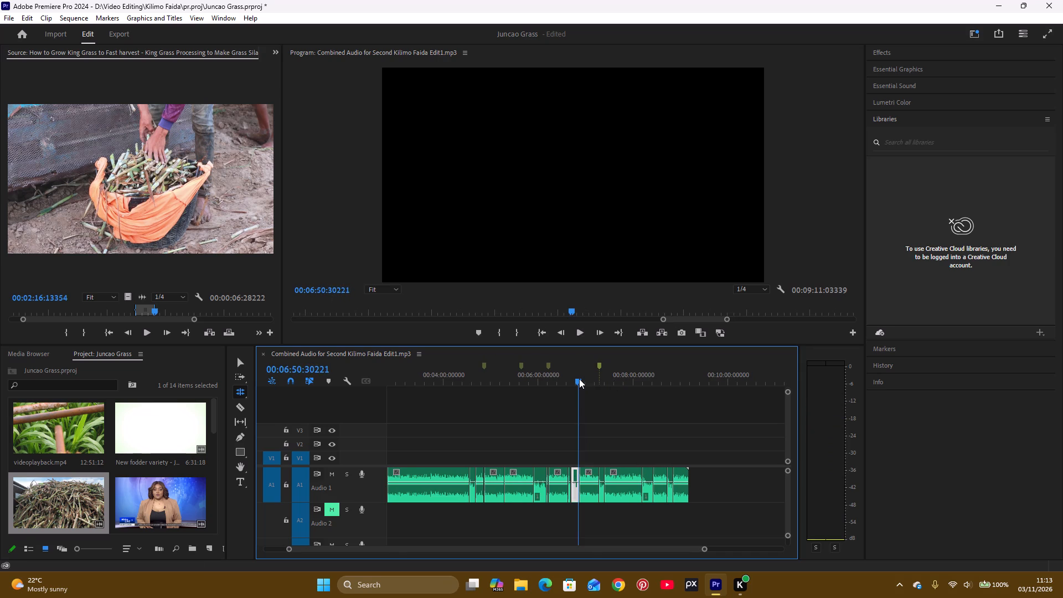
key(space)
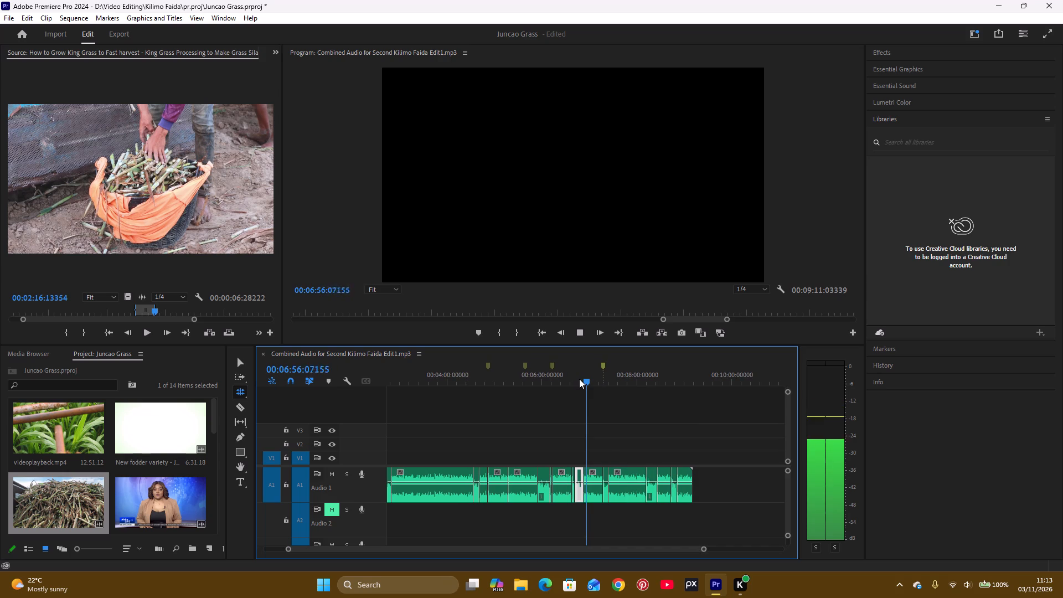
key(space)
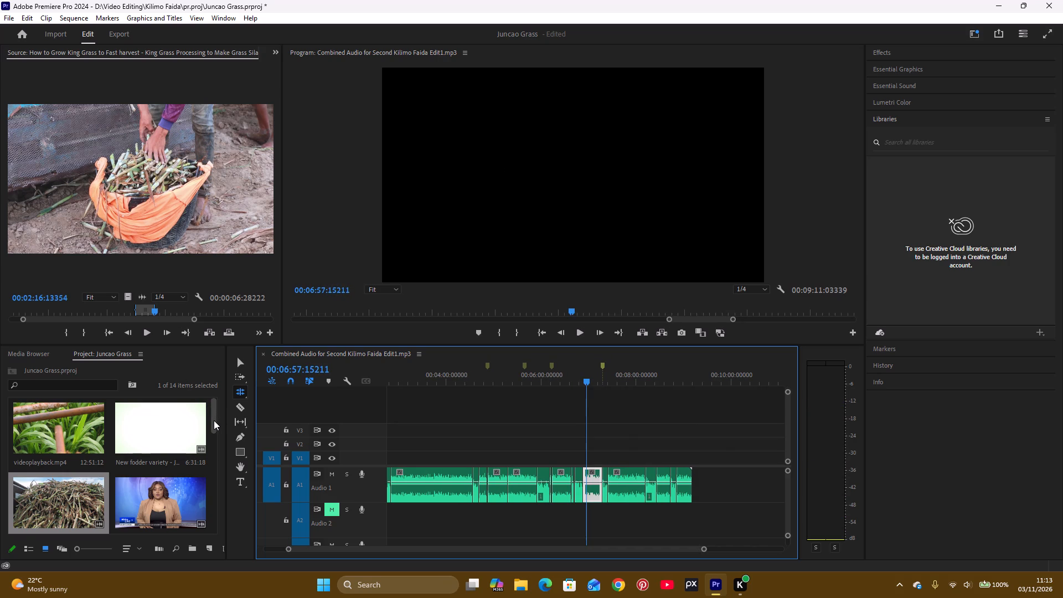
Look through the project's Juncao Grass videos, opening the technology, silage and big-farm footage in the source view.
drag(214, 420, 210, 499)
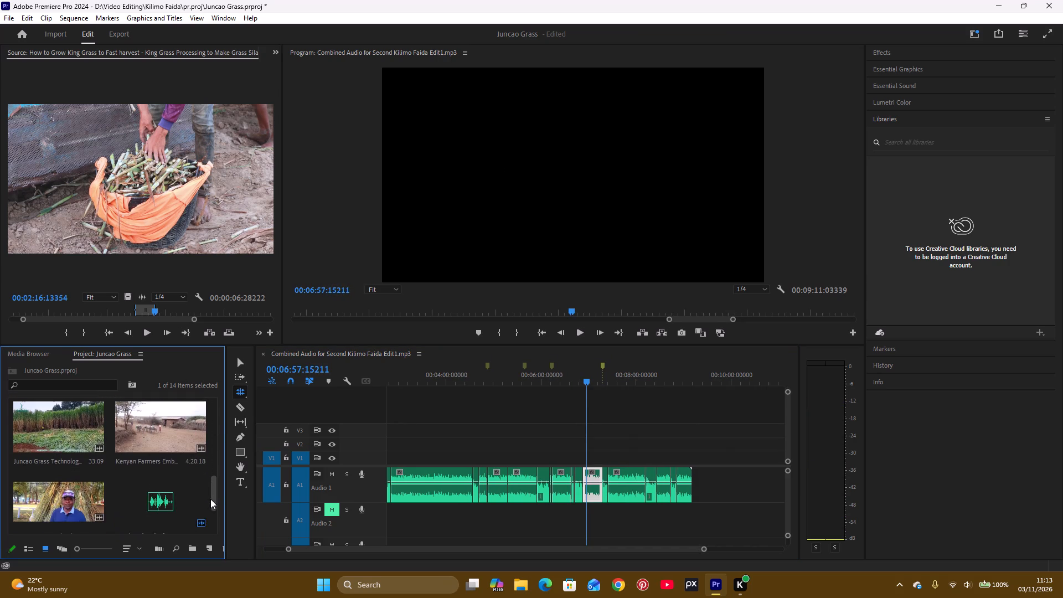
drag(210, 499, 207, 523)
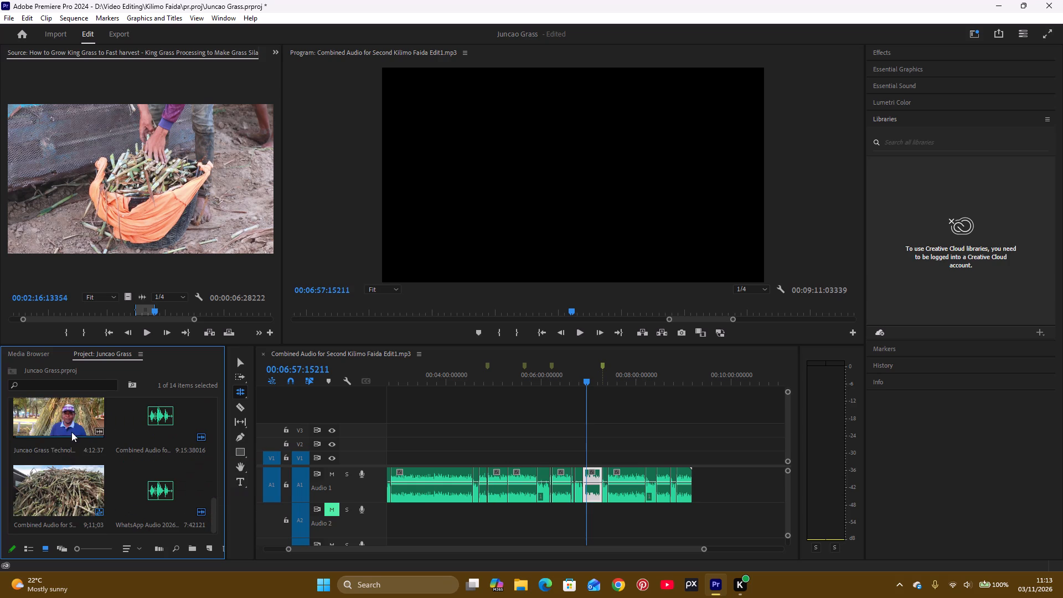
double_click(71, 429)
double_click(81, 488)
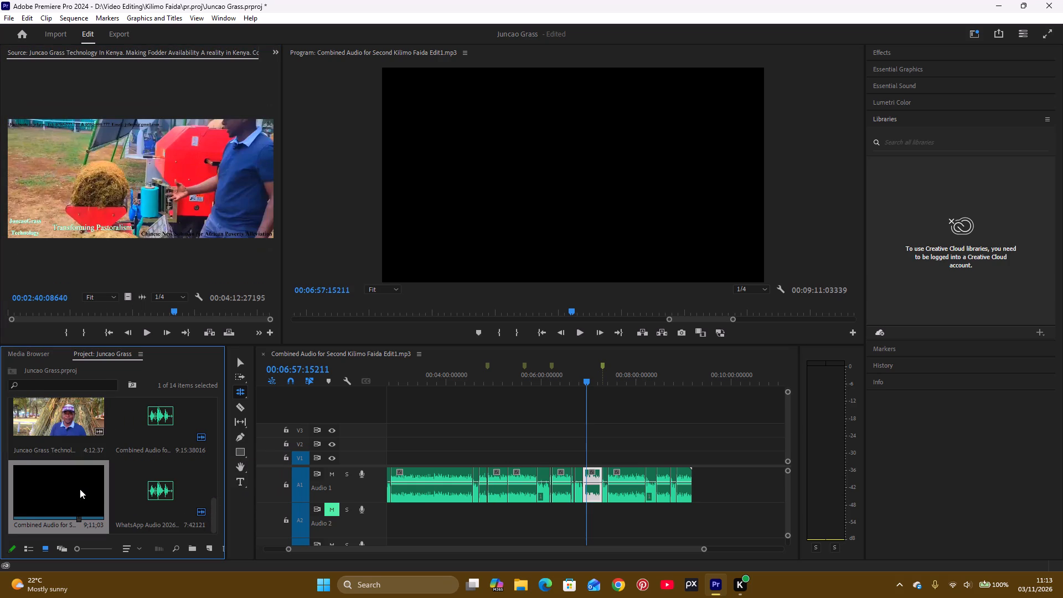
scroll(80, 489, down, 3)
scroll(79, 482, up, 1)
double_click(73, 424)
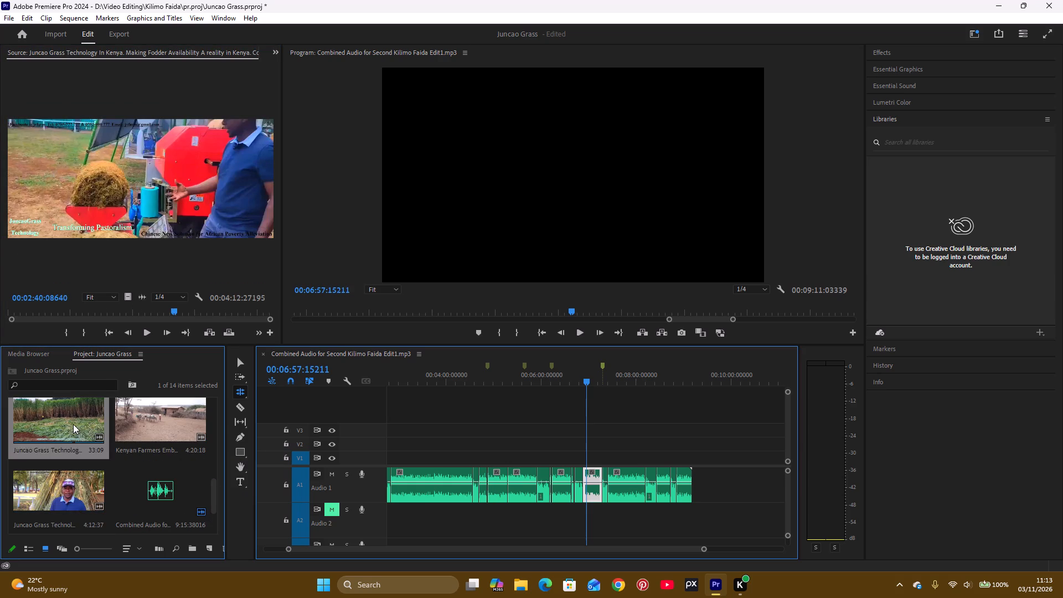
scroll(81, 420, up, 1)
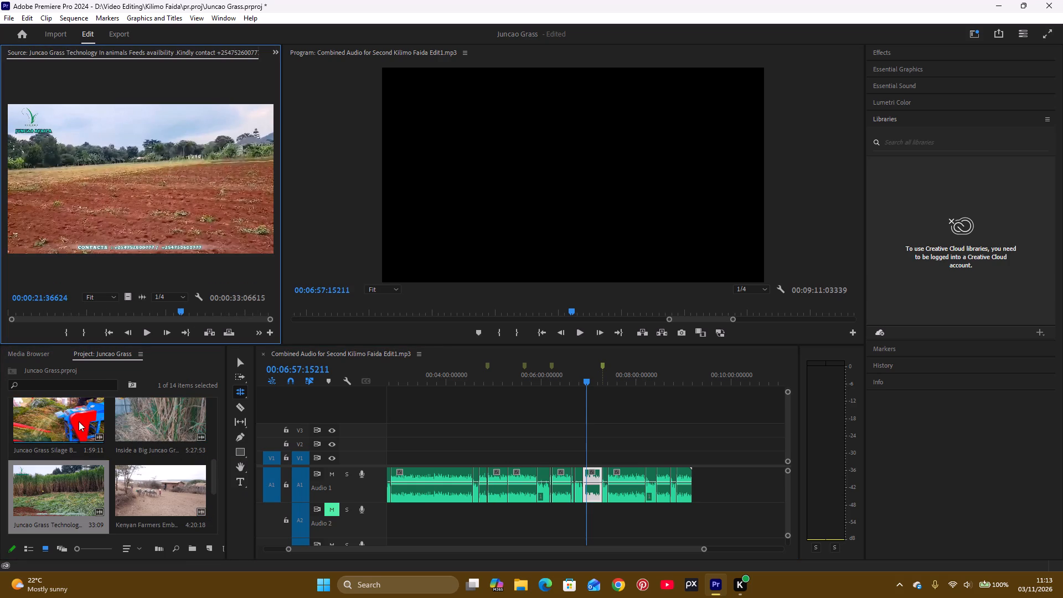
double_click(79, 421)
double_click(147, 434)
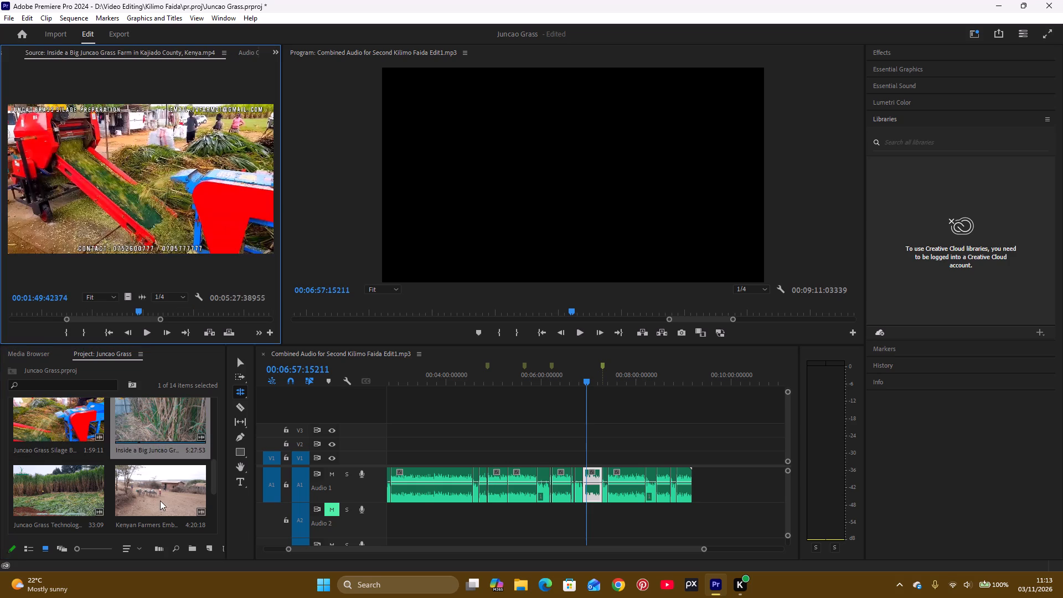
Open the VOA Kenyan Farmers grass video as the source, skim through it and play its opening seconds.
double_click(160, 503)
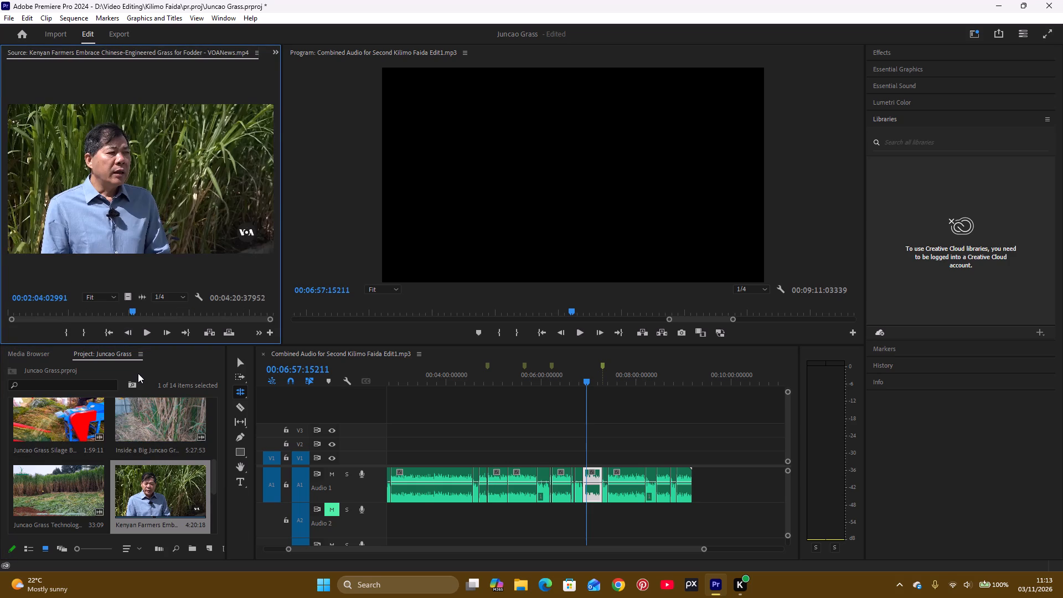
drag(131, 313, 193, 306)
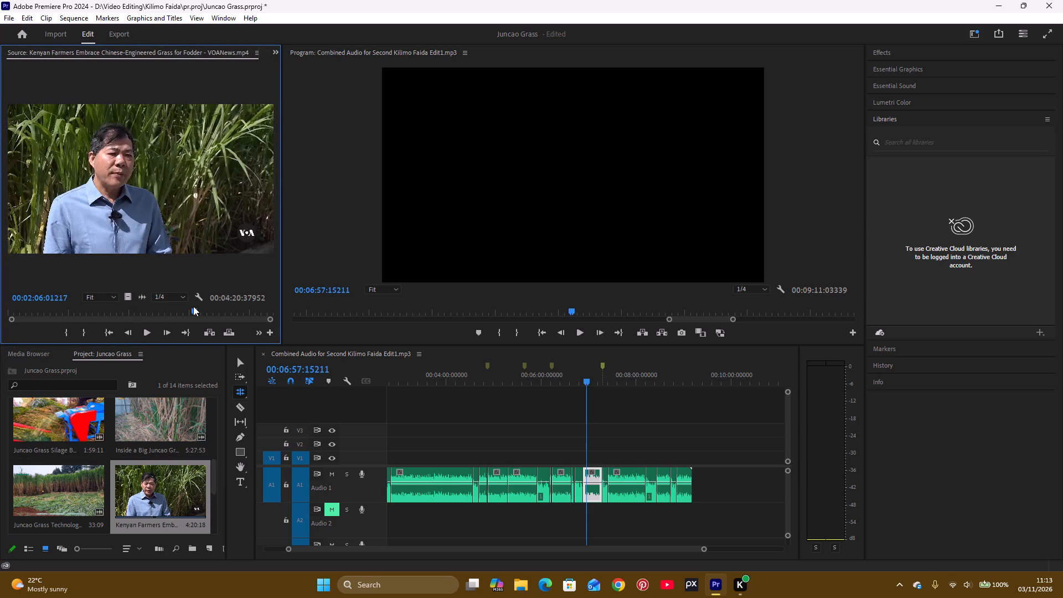
drag(193, 306, 0, 301)
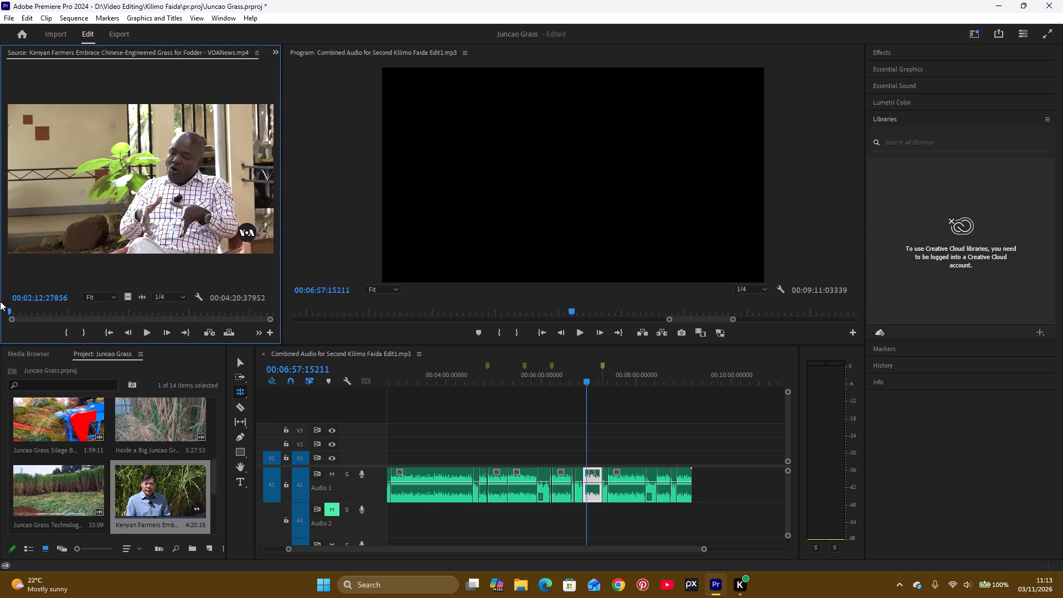
key(space)
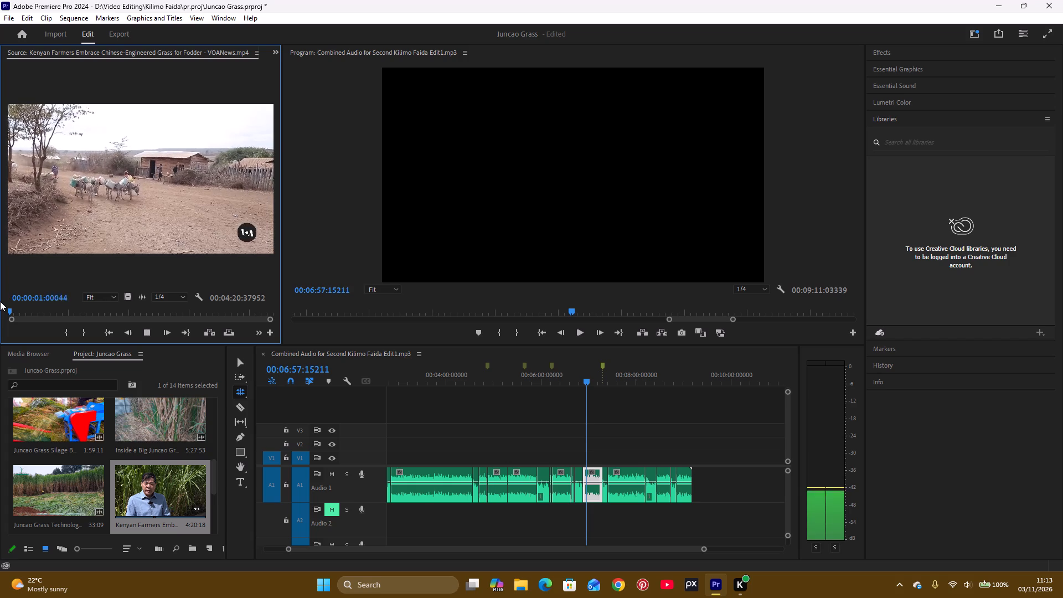
key(space)
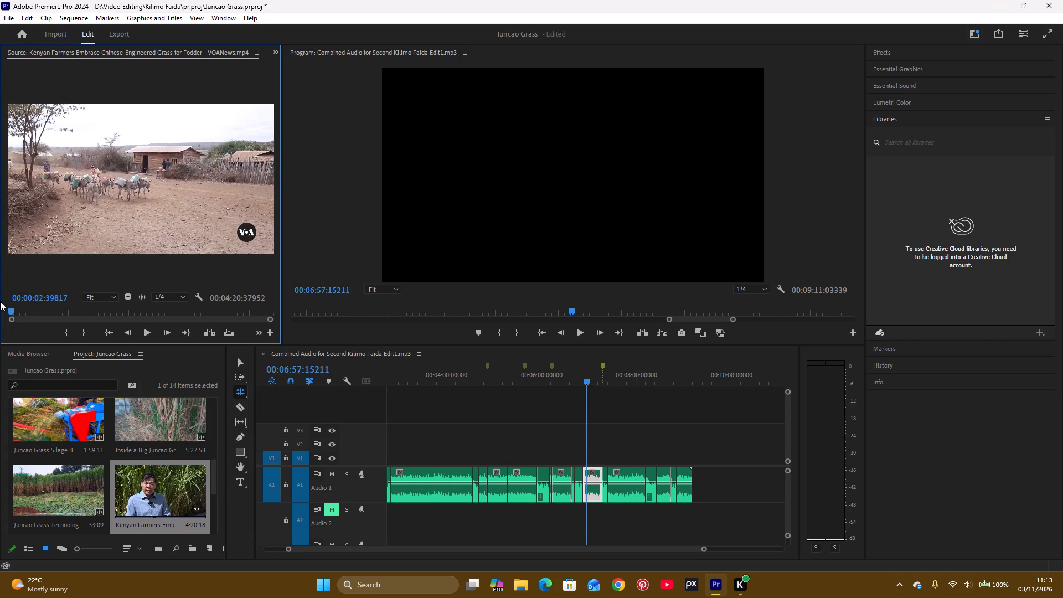
Listen to samples of the narration from about 00:04:20, 00:02:55 and 00:02:45.
click(462, 383)
key(space)
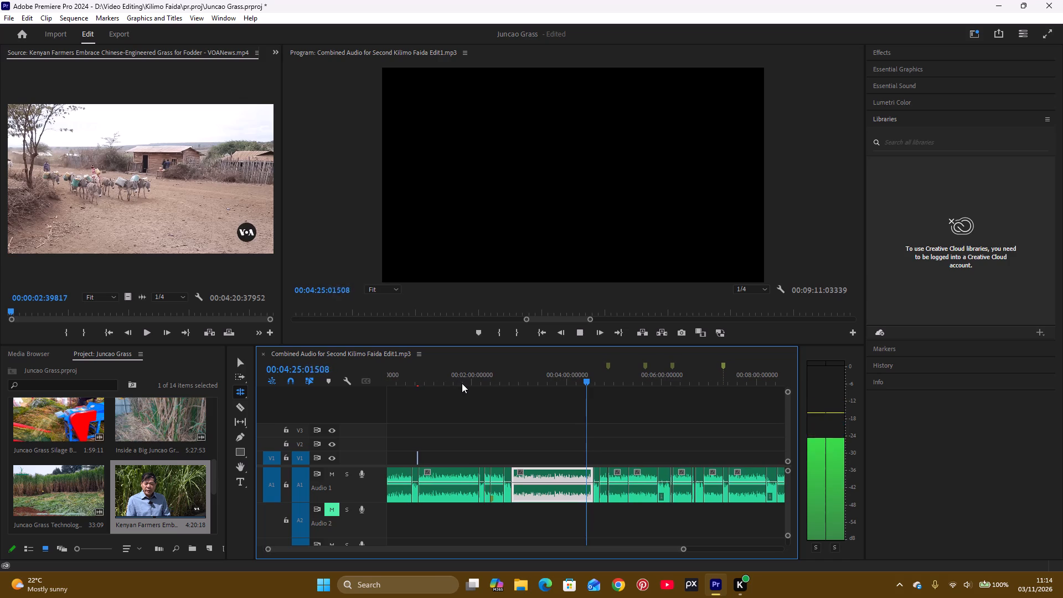
key(space)
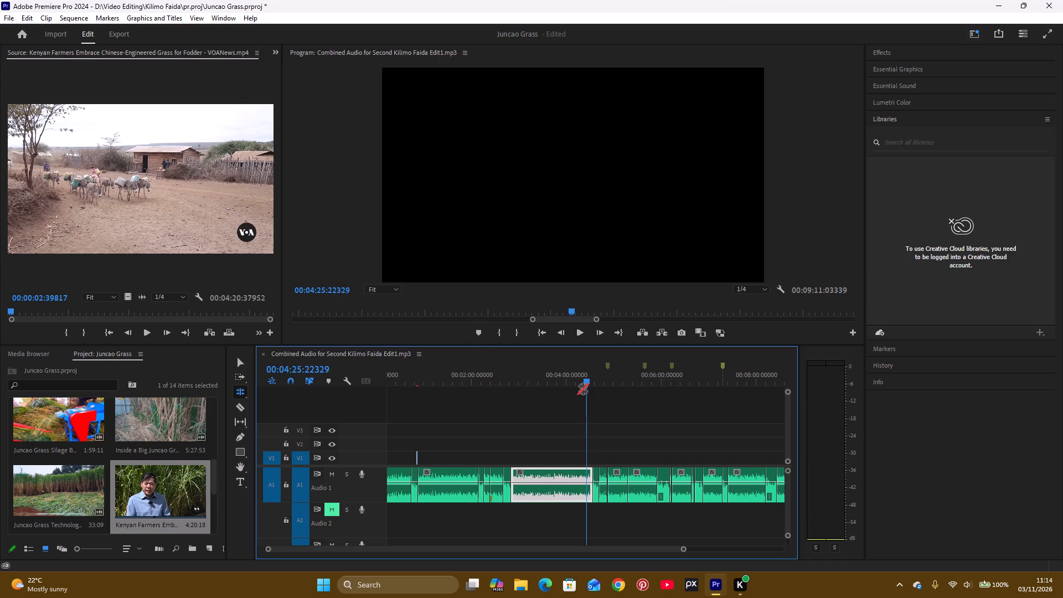
click(517, 382)
key(space)
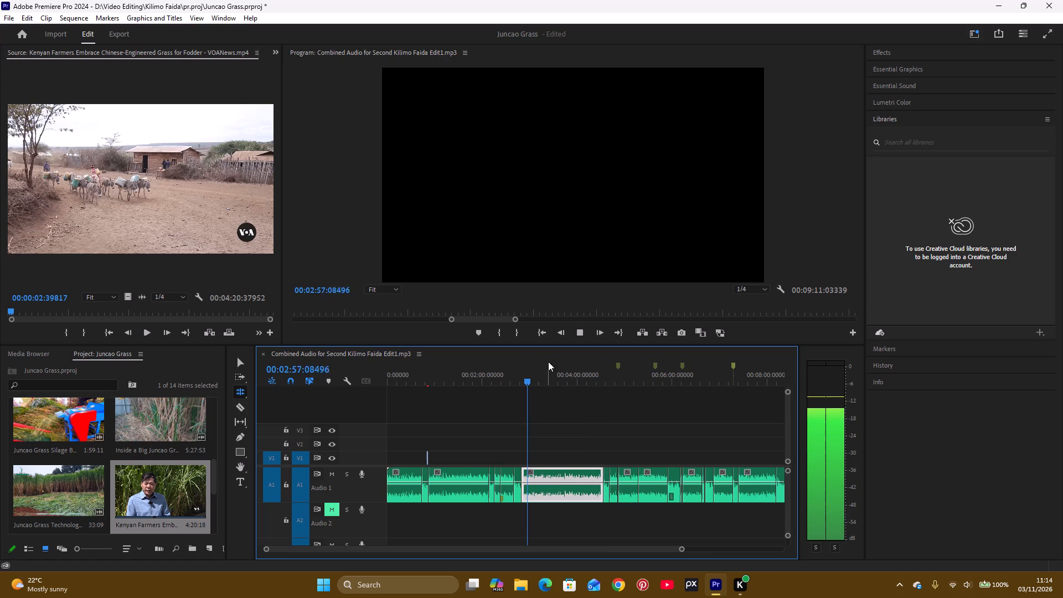
click(518, 380)
key(space)
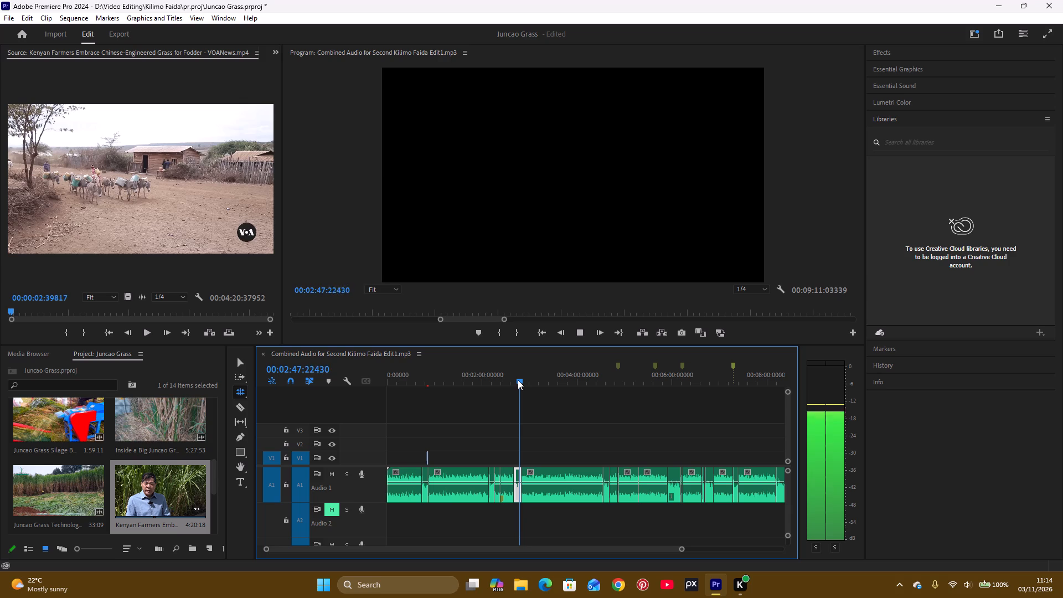
key(space)
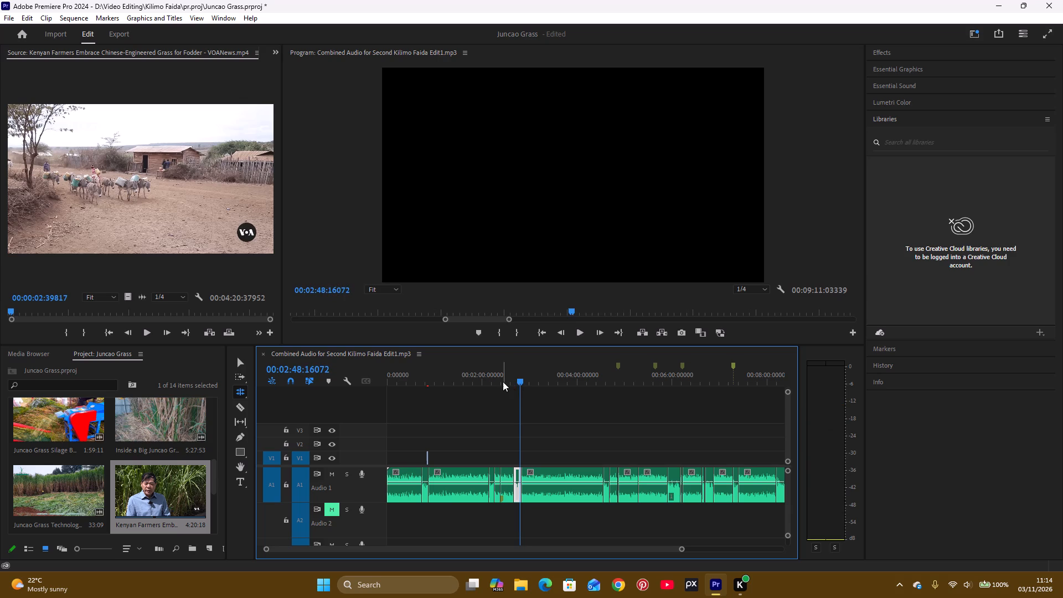
Listen to the narration passages between about 00:02:10 and 00:02:48 to find what footage the words need.
click(491, 382)
key(space)
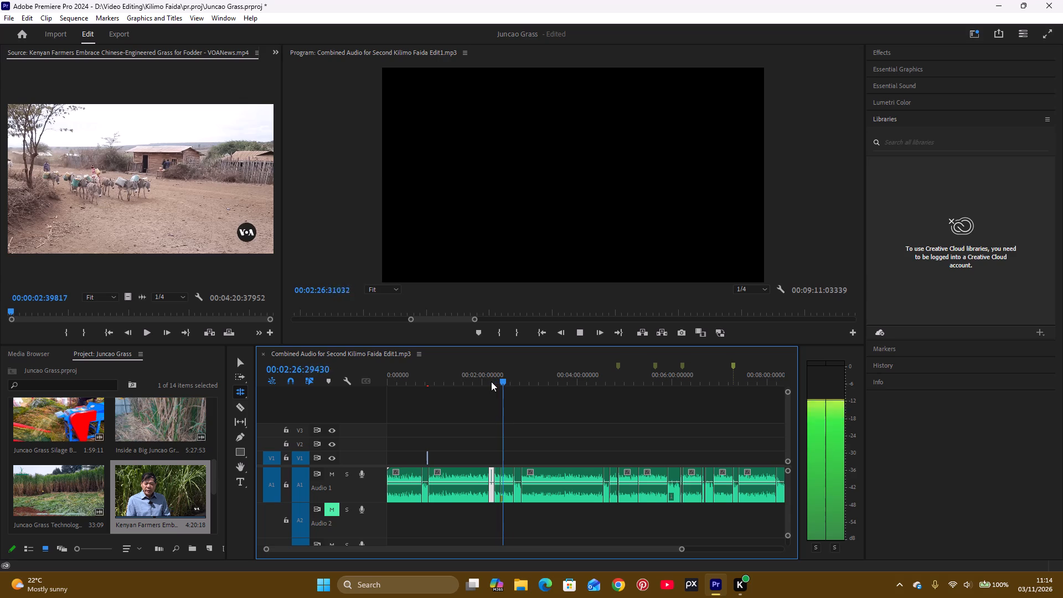
key(space)
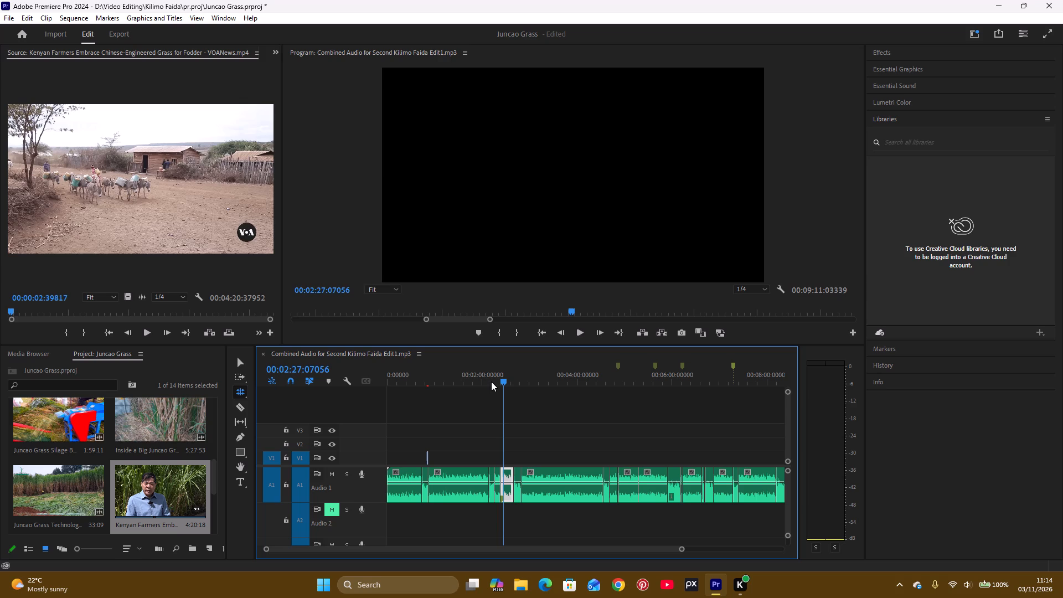
key(space)
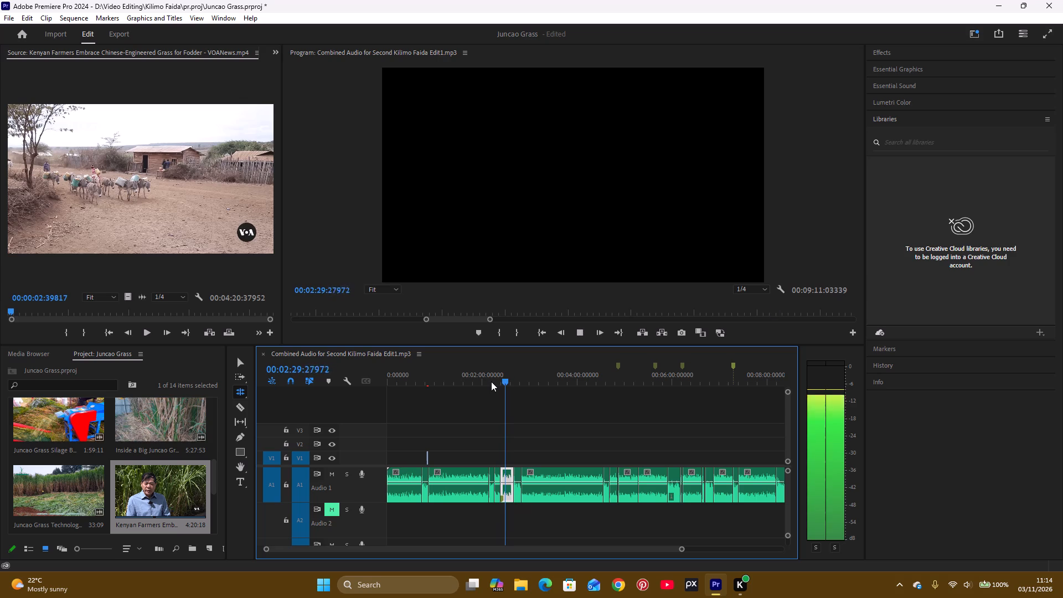
key(space)
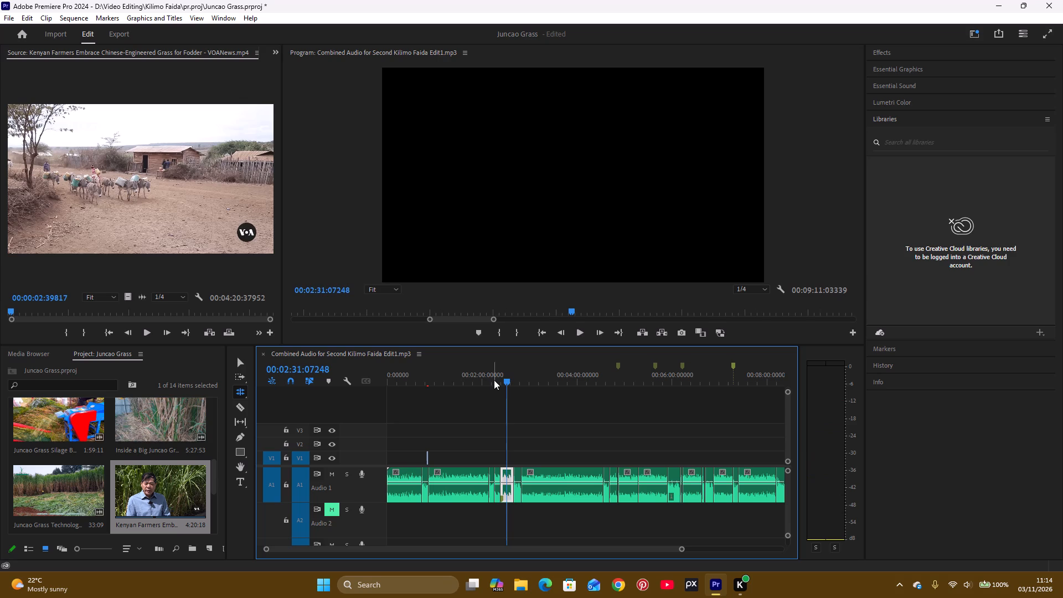
click(499, 381)
key(space)
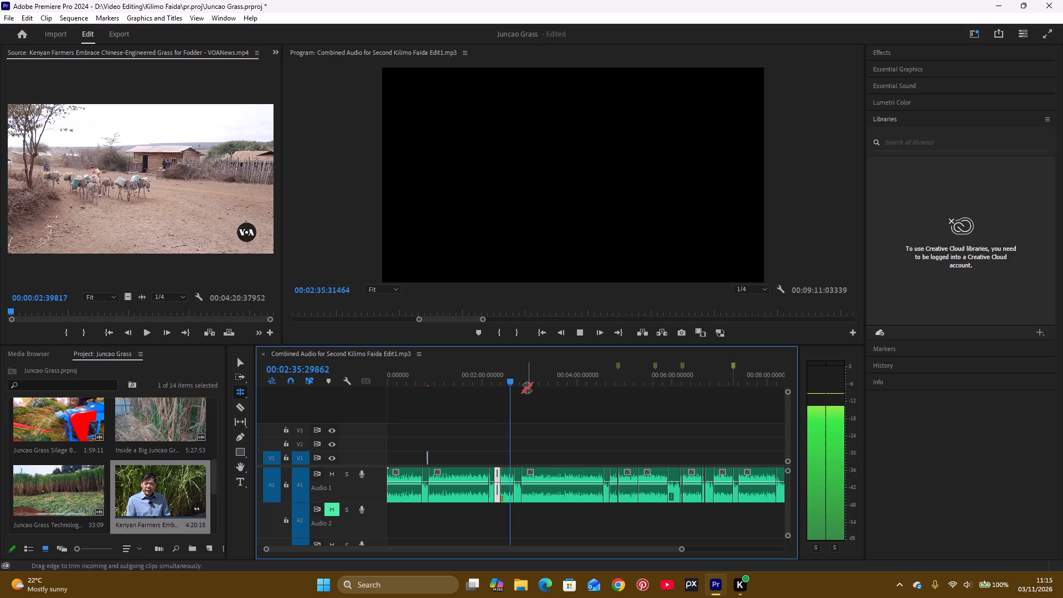
key(v)
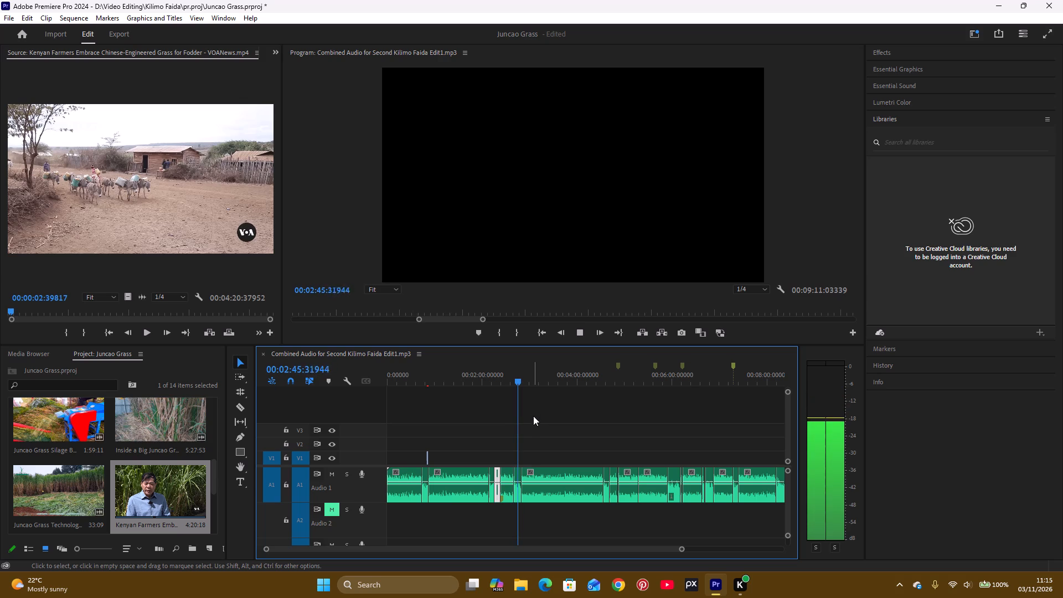
key(space)
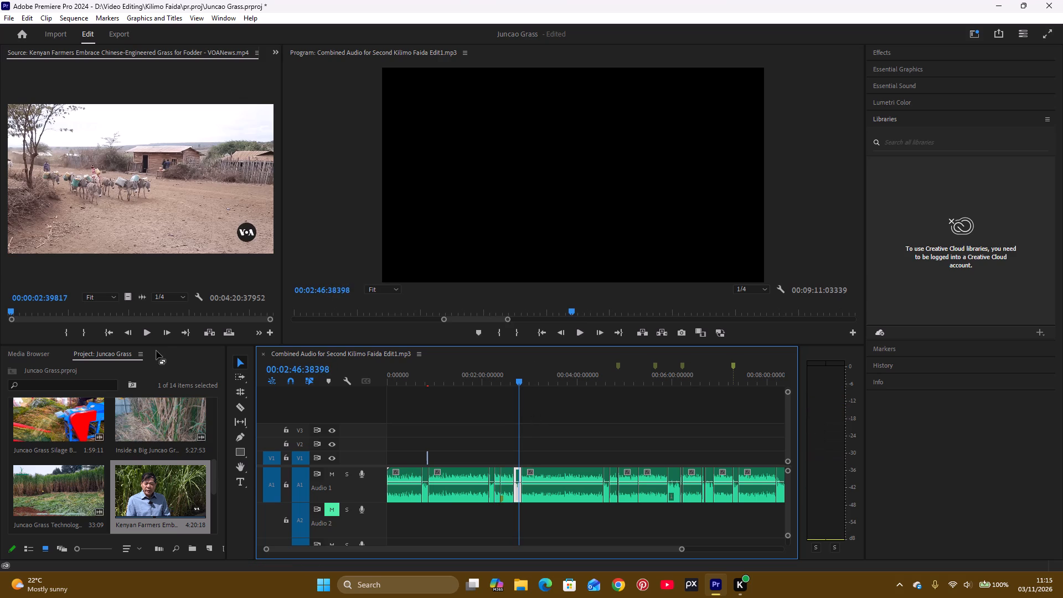
key(space)
key(space)
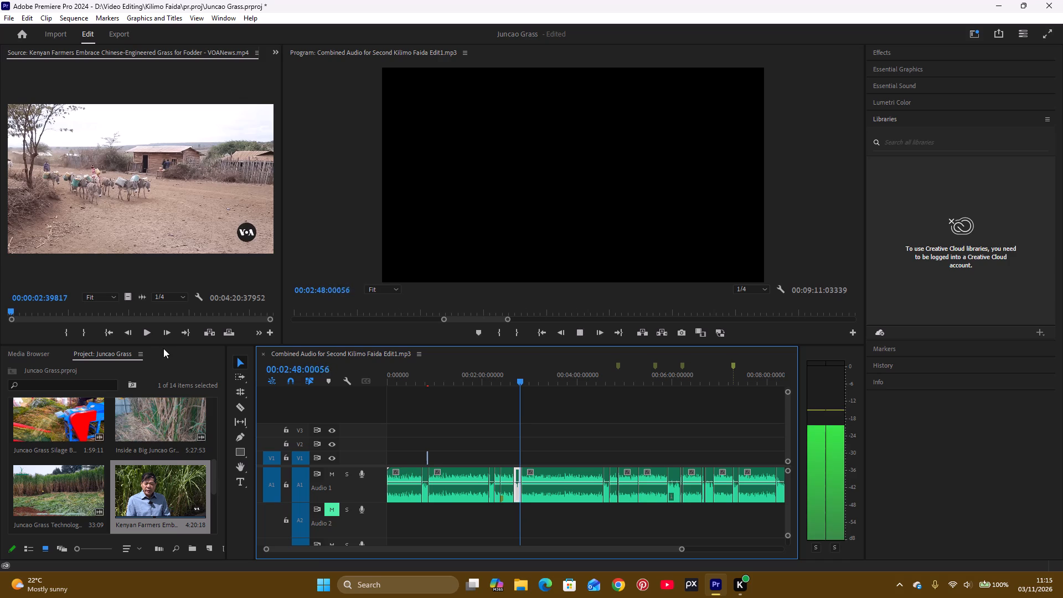
Open the JUNCAO Grass dairy farmers video as the source and skim it around 00:07:22 and 00:02:42.
scroll(143, 430, up, 1)
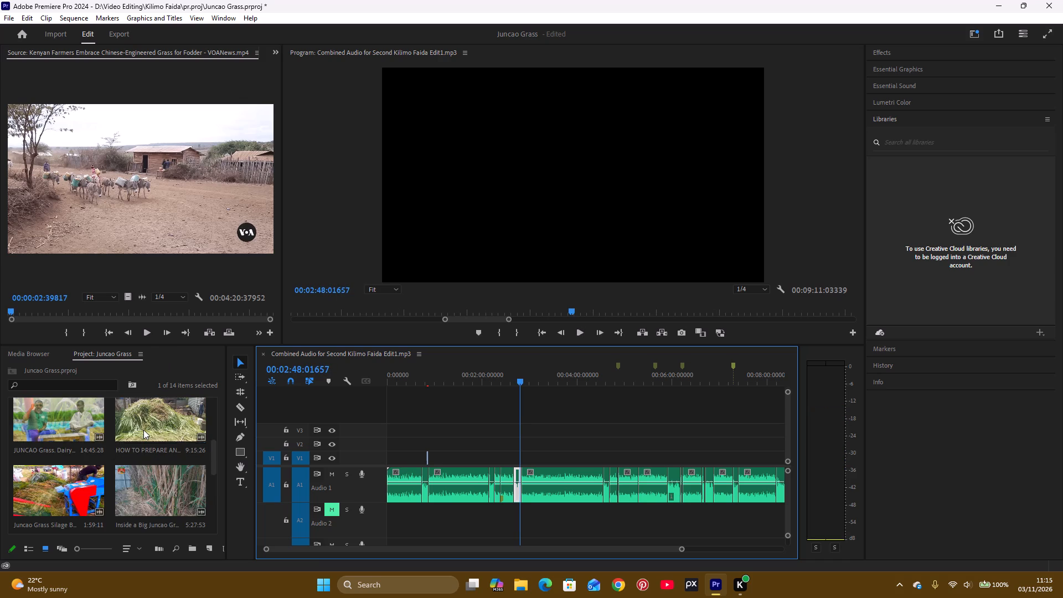
scroll(143, 430, up, 1)
double_click(60, 478)
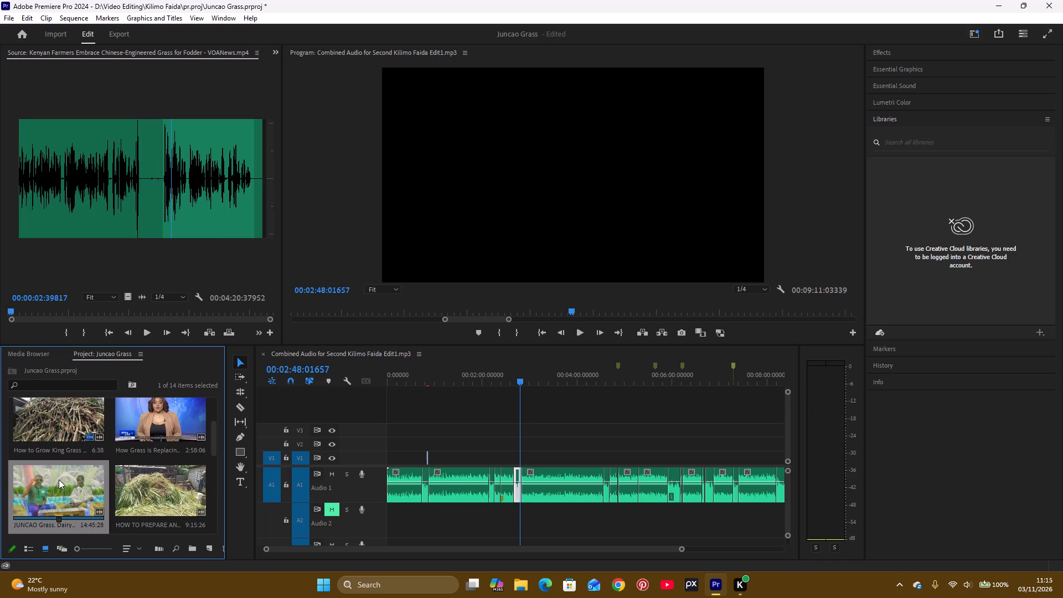
drag(140, 311, 140, 311)
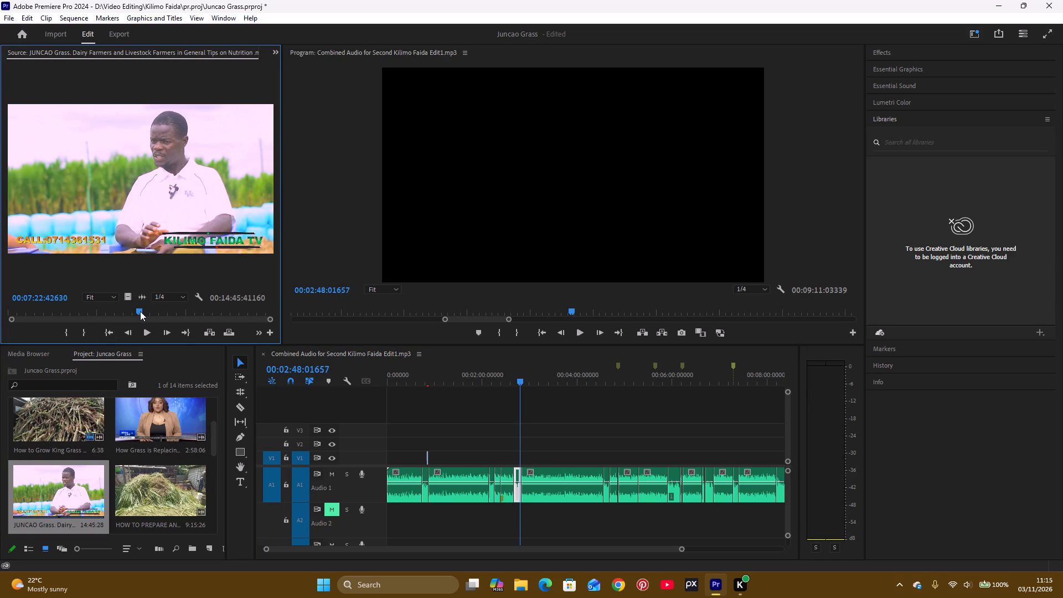
drag(140, 311, 57, 323)
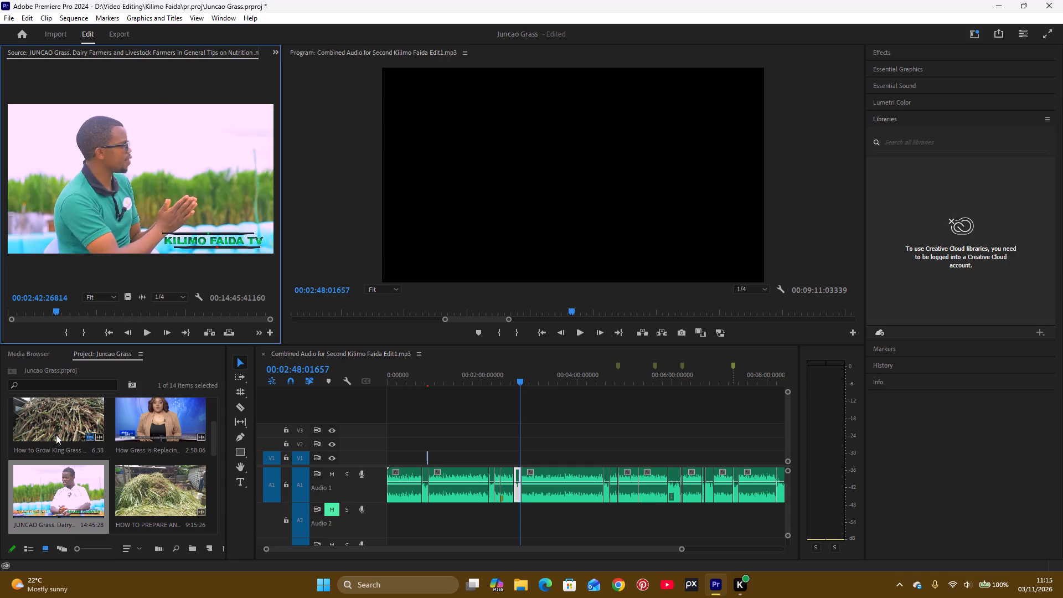
Open videoplayback.mp4 as the source and skim it from the start to about 00:03:26.
scroll(56, 435, up, 6)
double_click(56, 435)
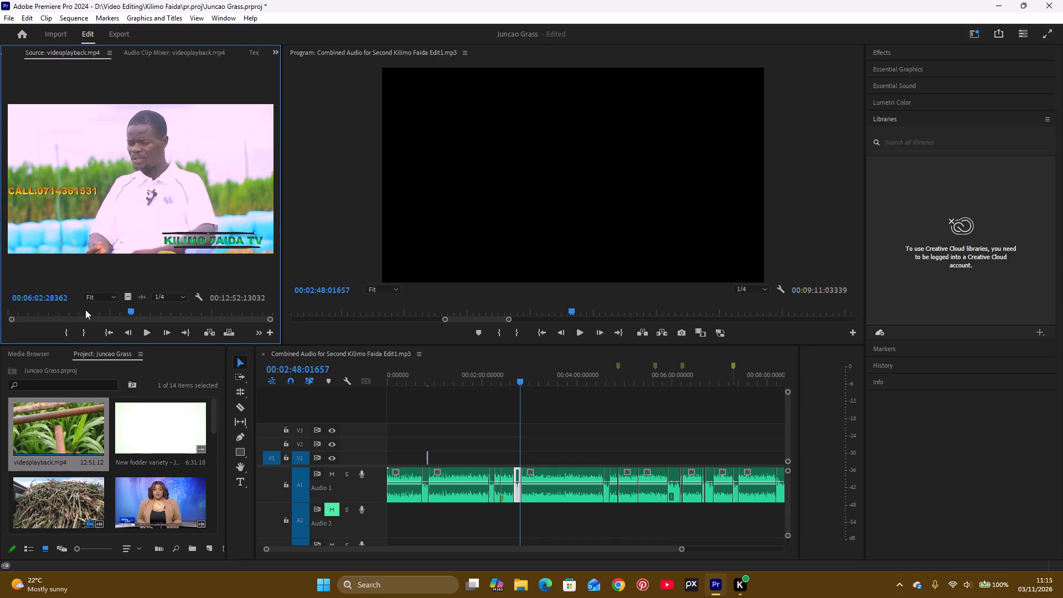
drag(86, 310, 1, 317)
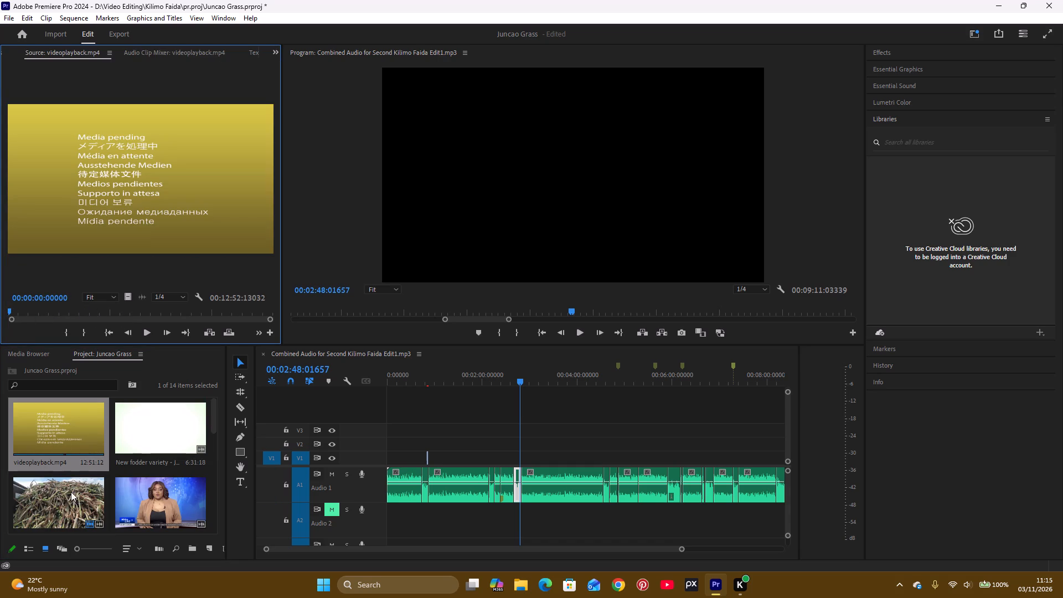
click(29, 549)
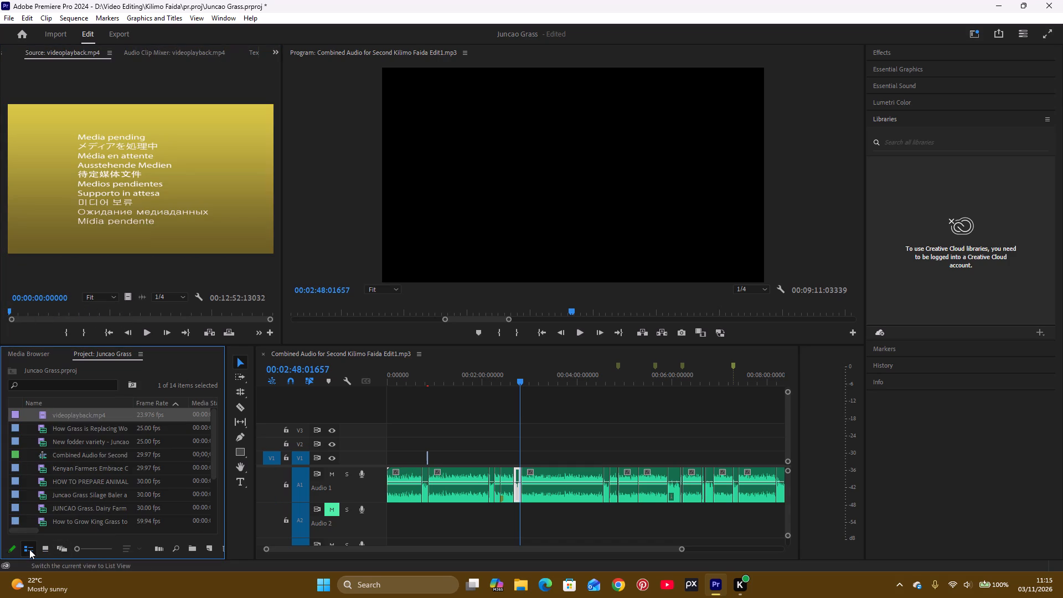
click(47, 548)
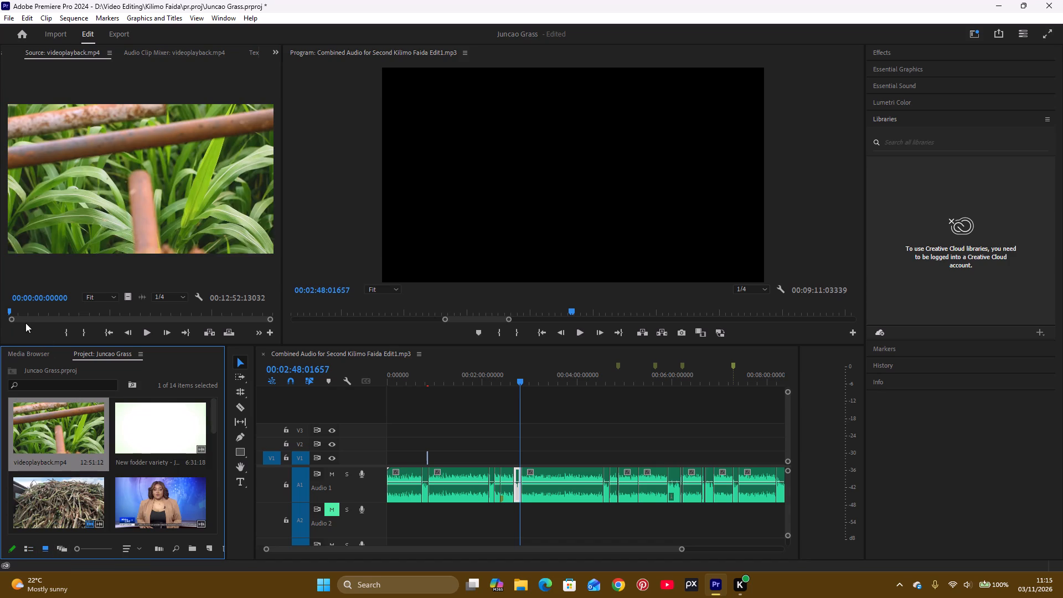
drag(9, 311, 16, 311)
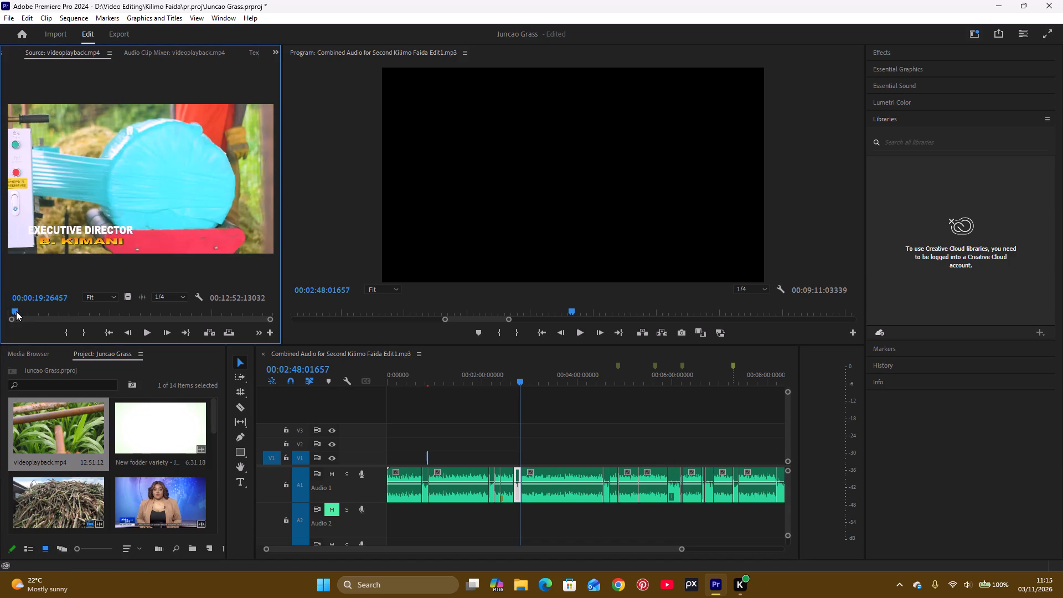
drag(16, 311, 25, 306)
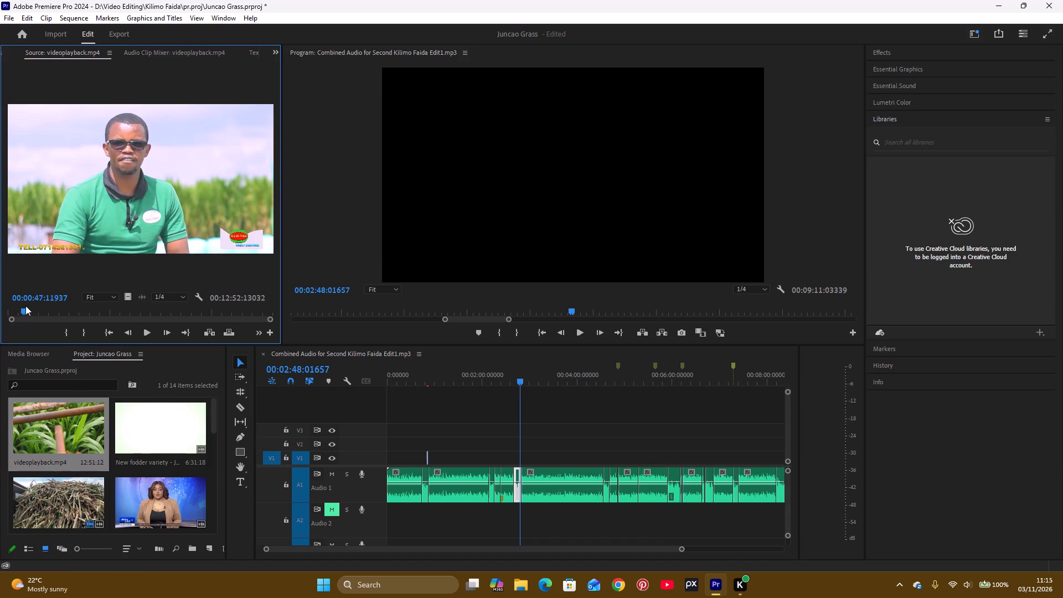
drag(25, 306, 53, 300)
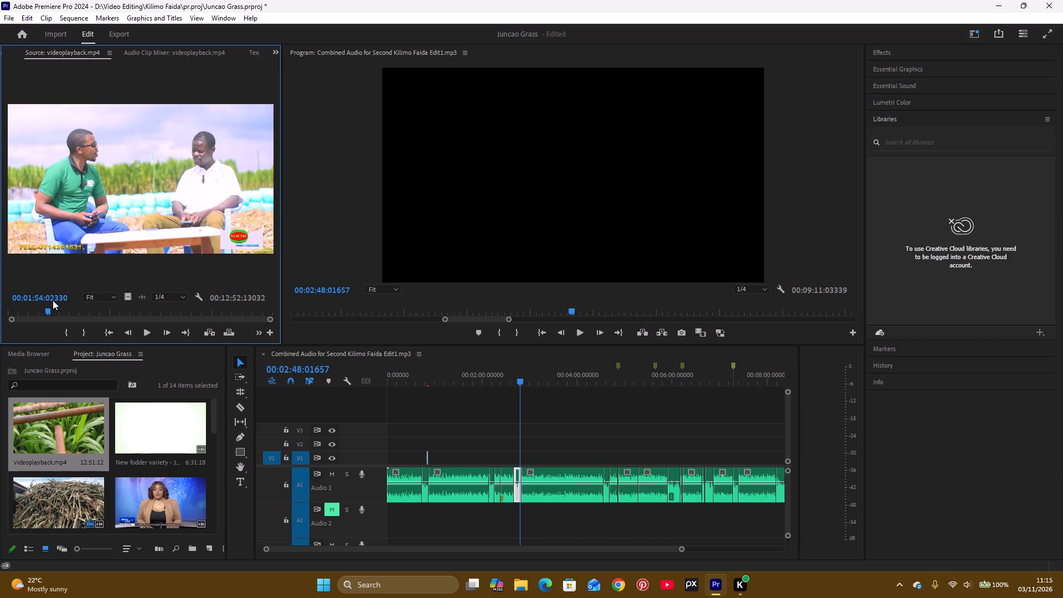
drag(53, 300, 82, 291)
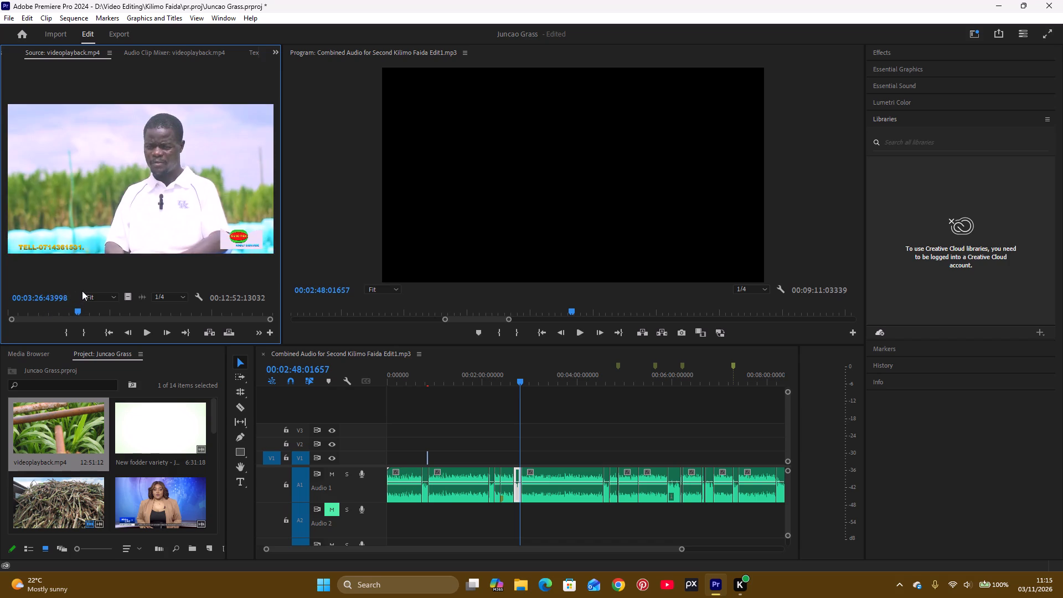
Skim videoplayback.mp4 from about 00:03:26 to 00:06:50 for footage that suits the narration.
drag(82, 291, 95, 280)
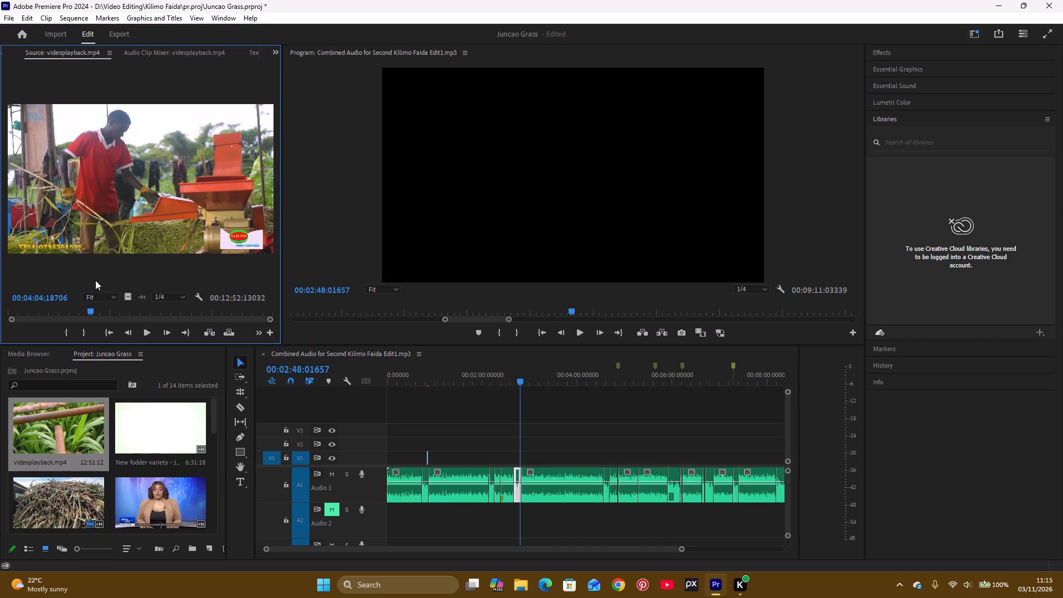
drag(95, 280, 102, 274)
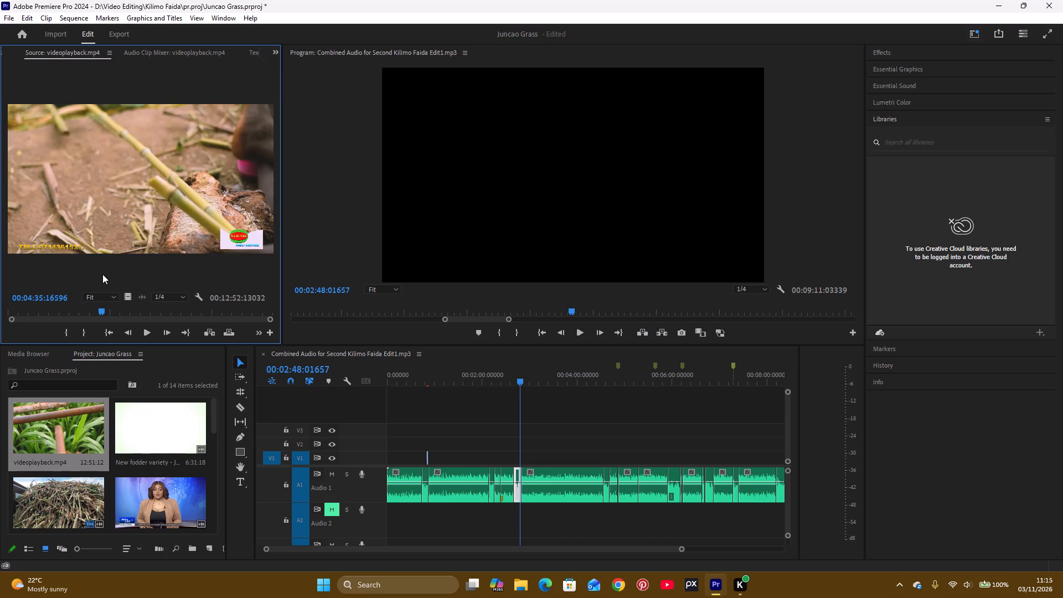
drag(102, 274, 107, 269)
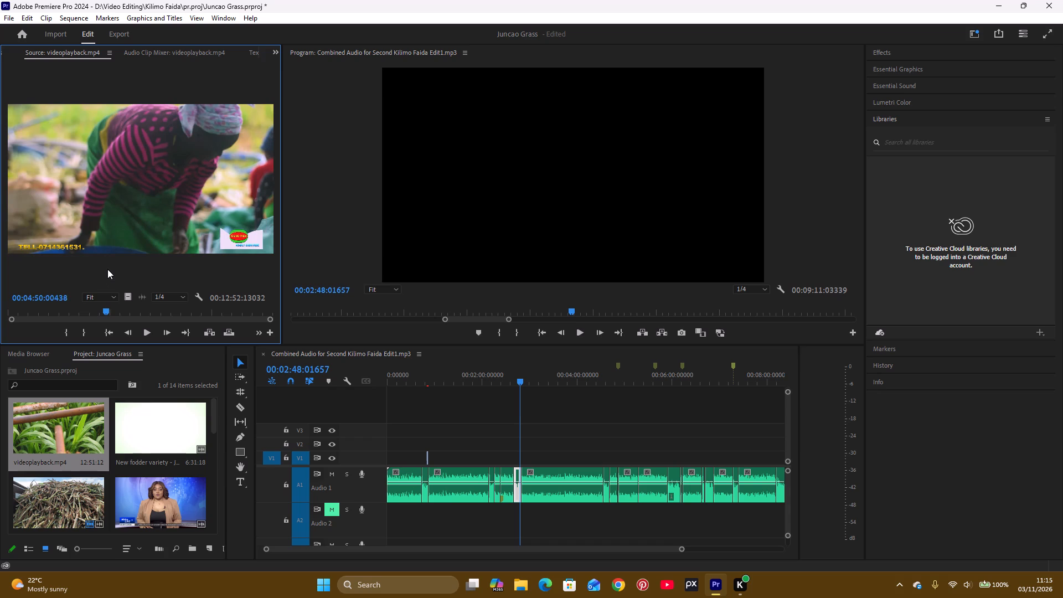
drag(107, 269, 113, 256)
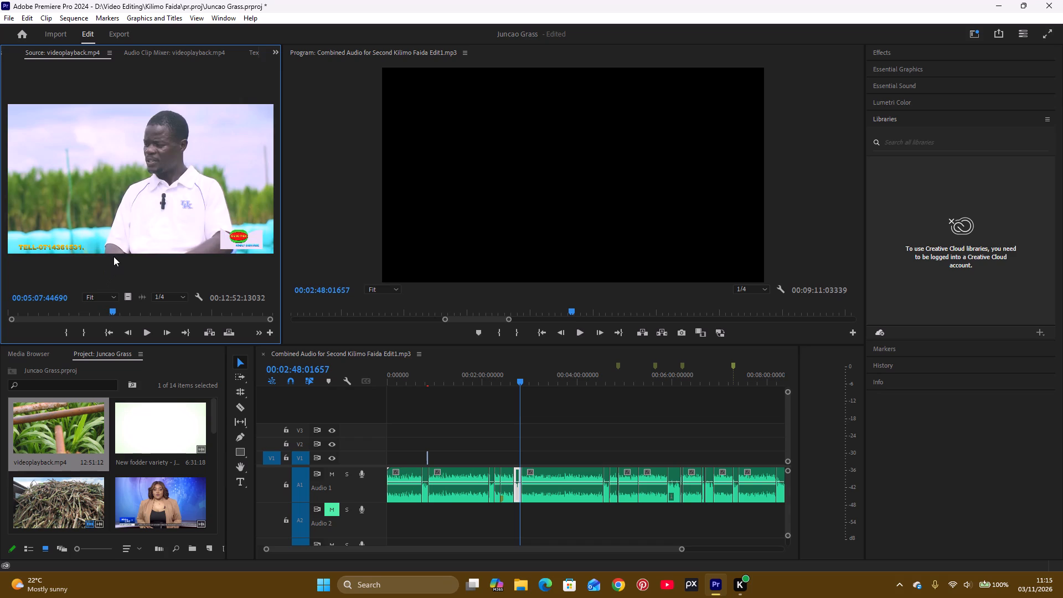
drag(113, 256, 115, 251)
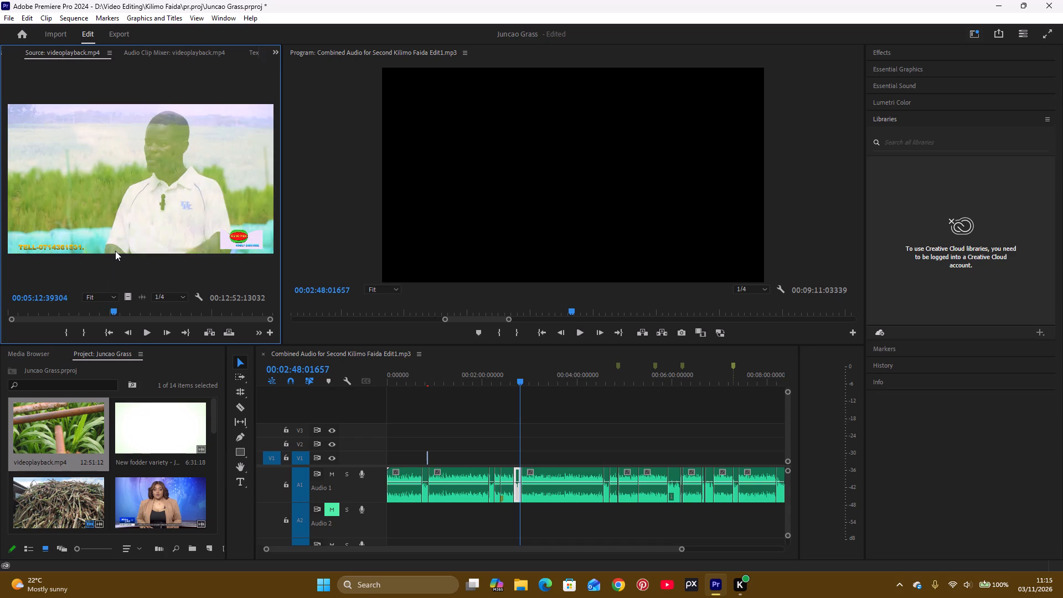
drag(115, 251, 116, 246)
drag(115, 309, 127, 305)
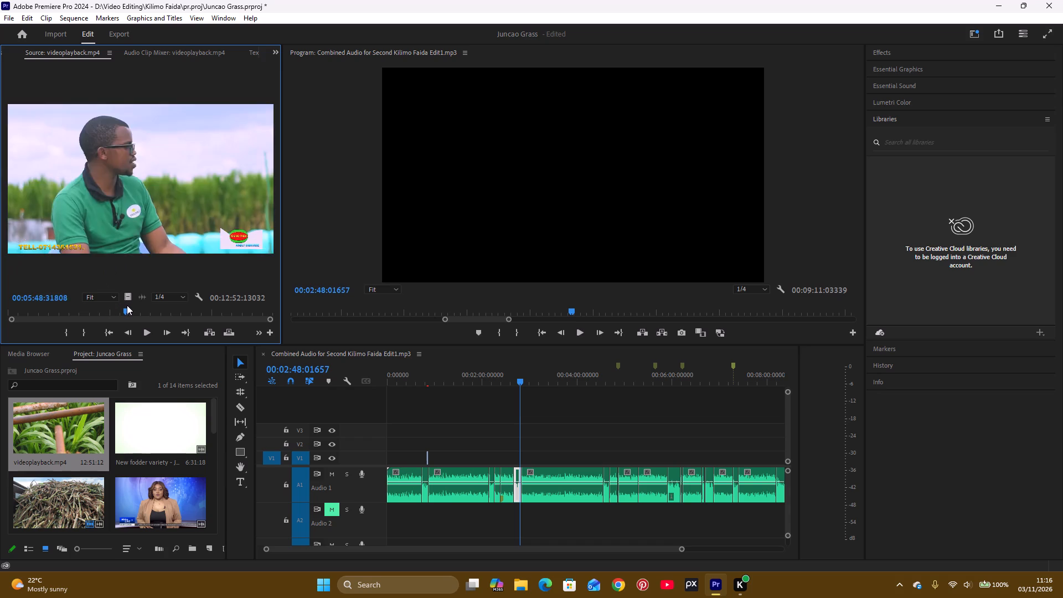
drag(127, 305, 135, 302)
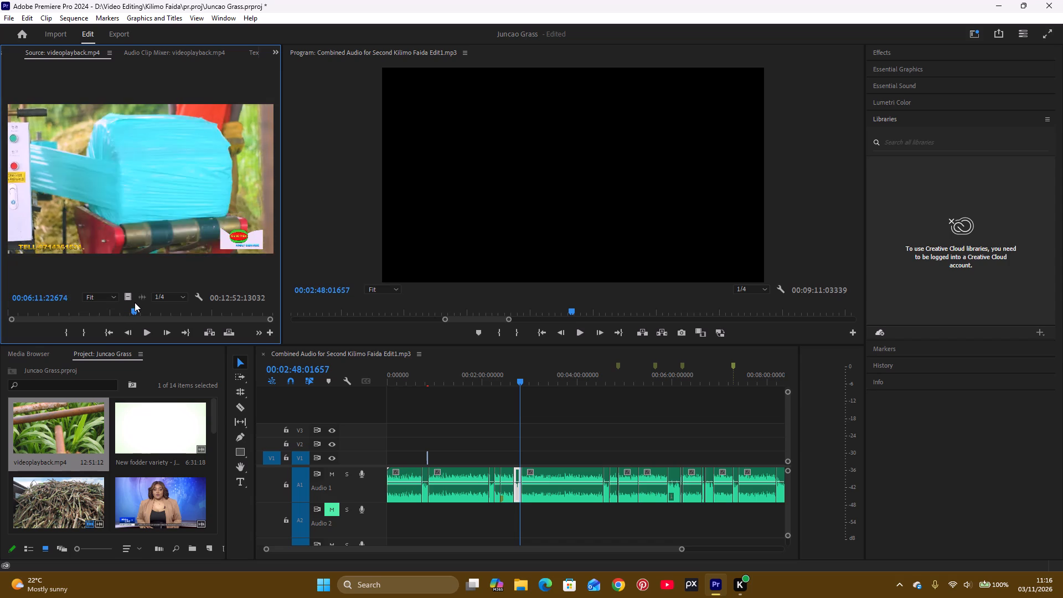
drag(135, 302, 137, 300)
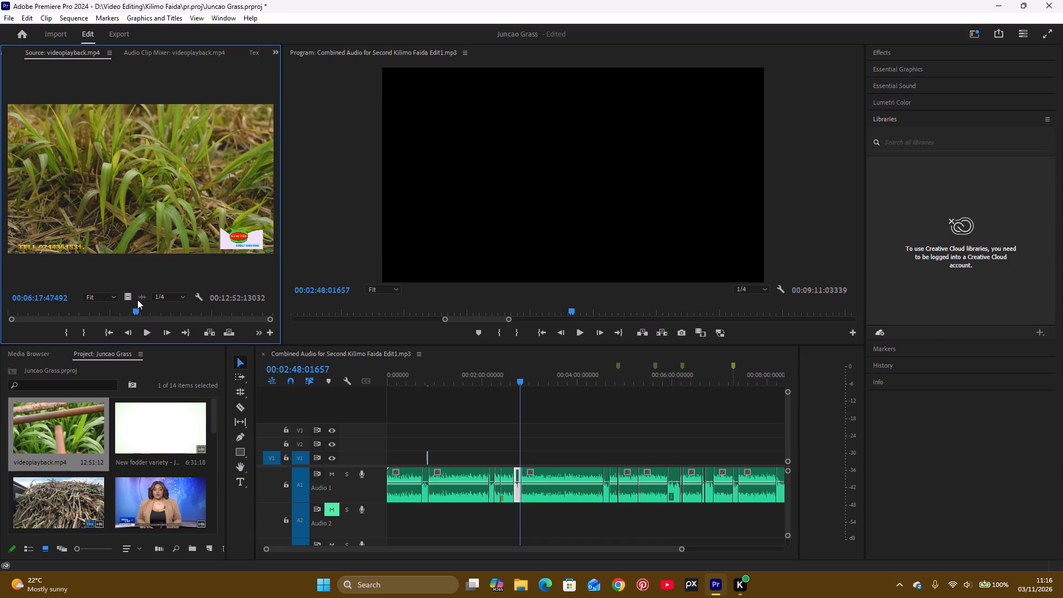
drag(137, 300, 140, 298)
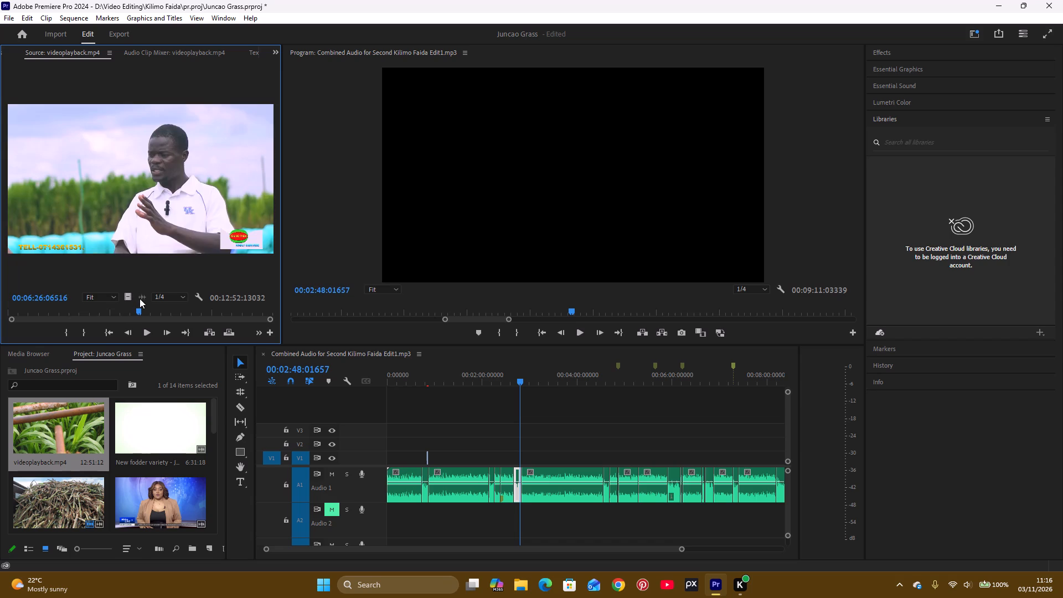
drag(140, 298, 148, 292)
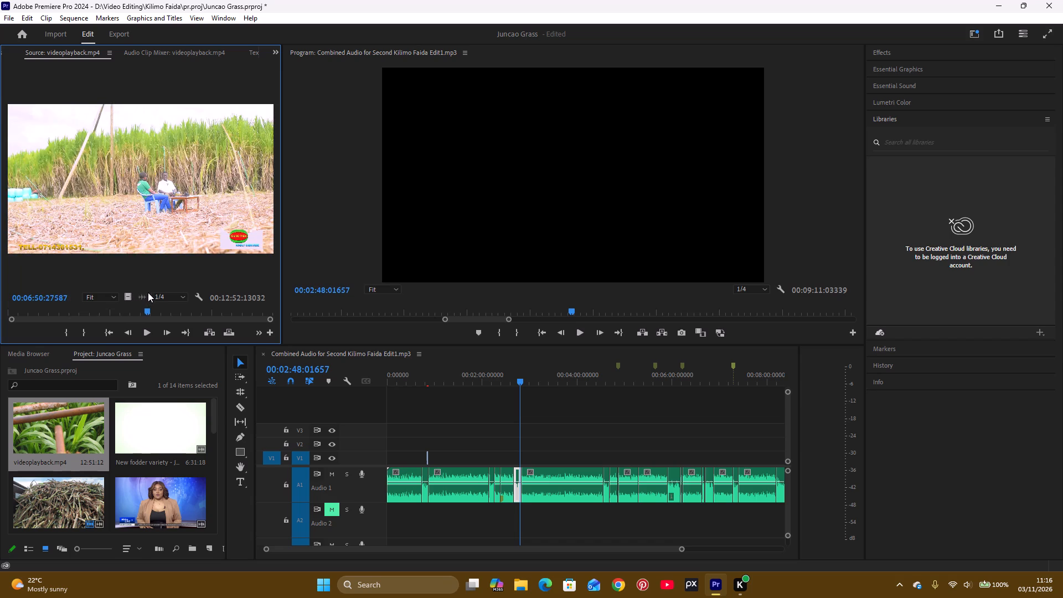
drag(148, 292, 148, 292)
Mark the In point in videoplayback.mp4 at about 00:06:52, where the interview cuts to the tall grass field.
drag(269, 317, 198, 355)
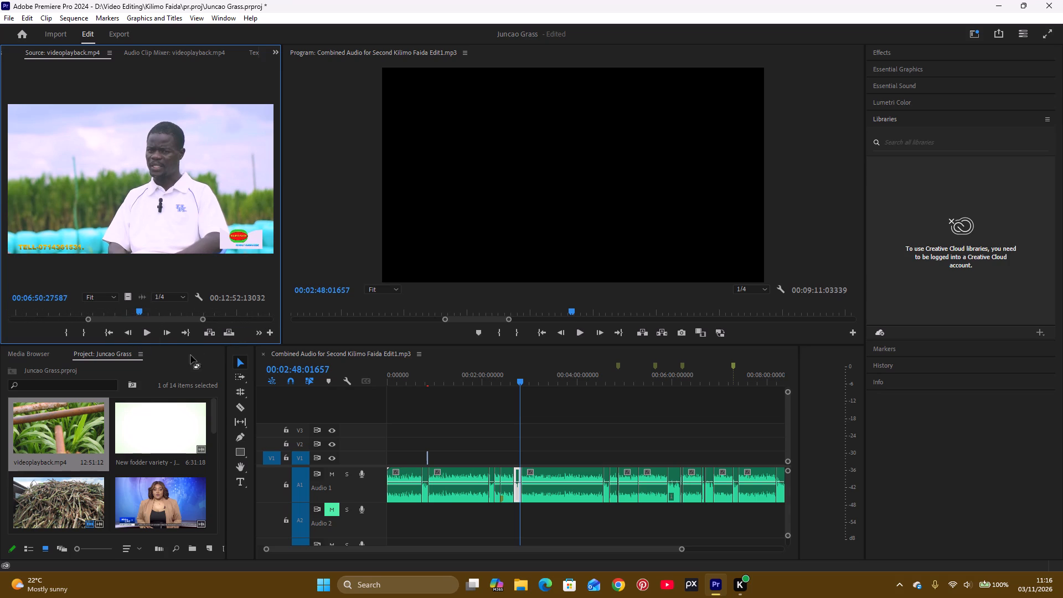
drag(140, 307, 141, 308)
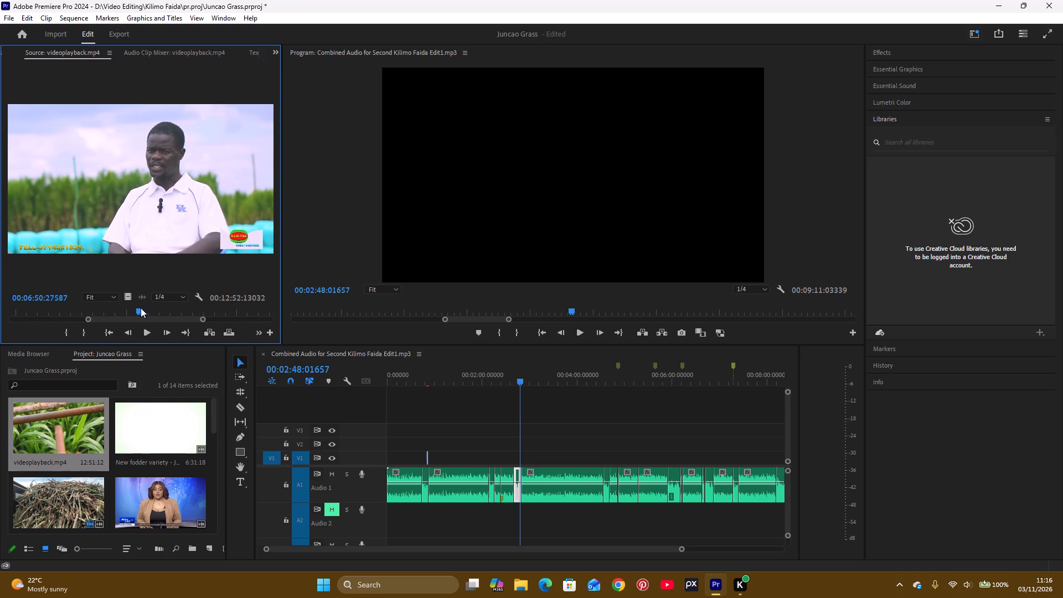
drag(141, 308, 149, 317)
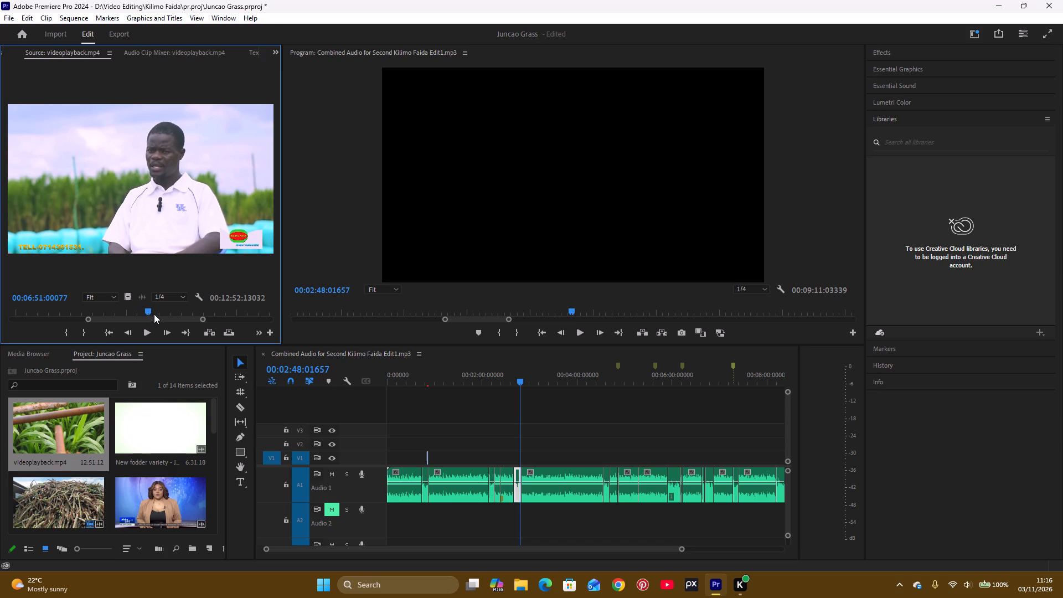
right_click(154, 313)
click(148, 313)
drag(148, 313, 166, 317)
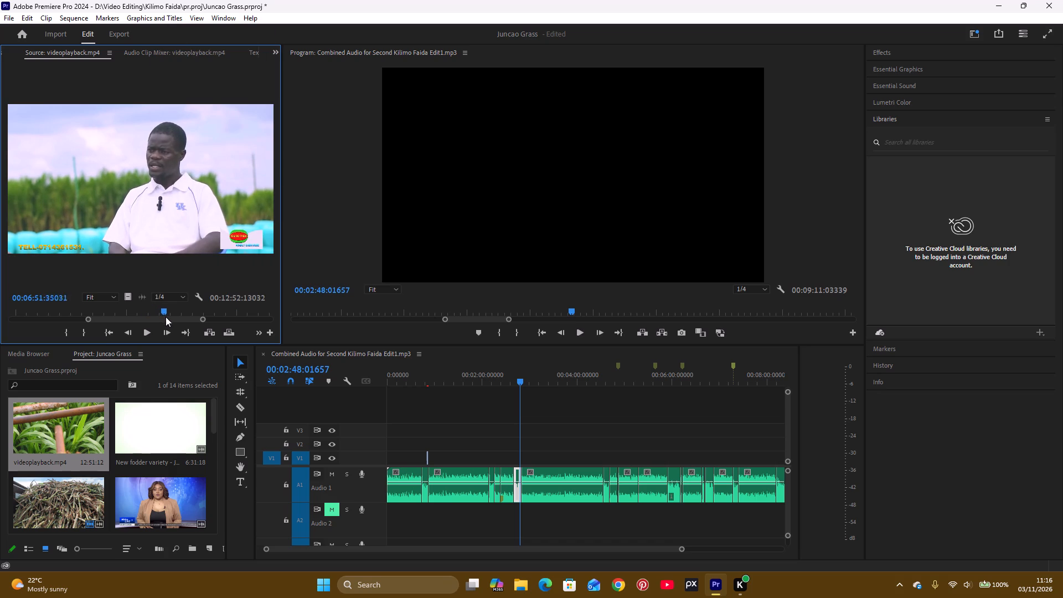
drag(166, 317, 167, 354)
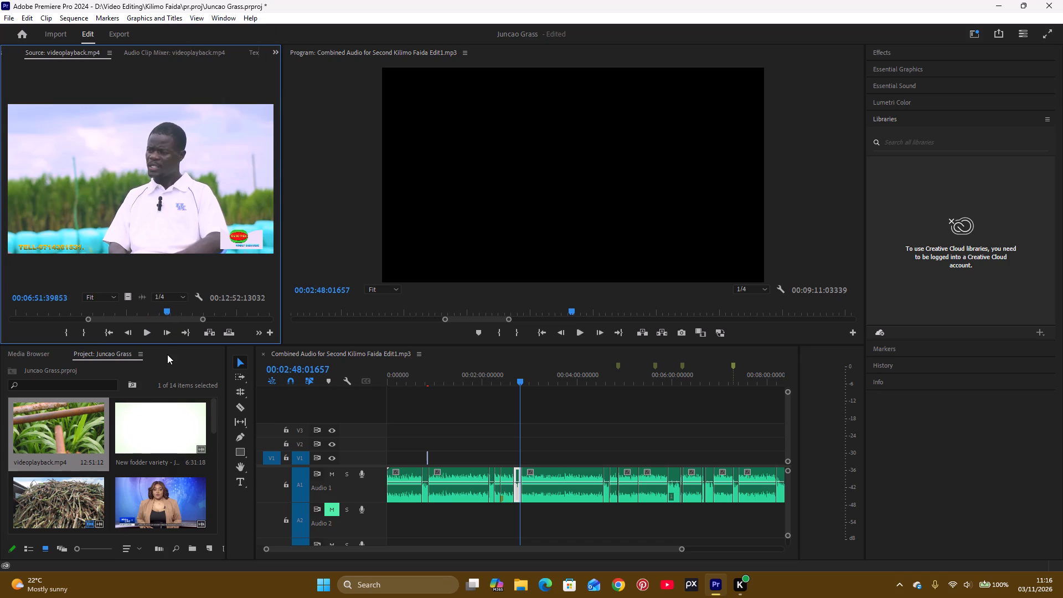
drag(167, 354, 173, 350)
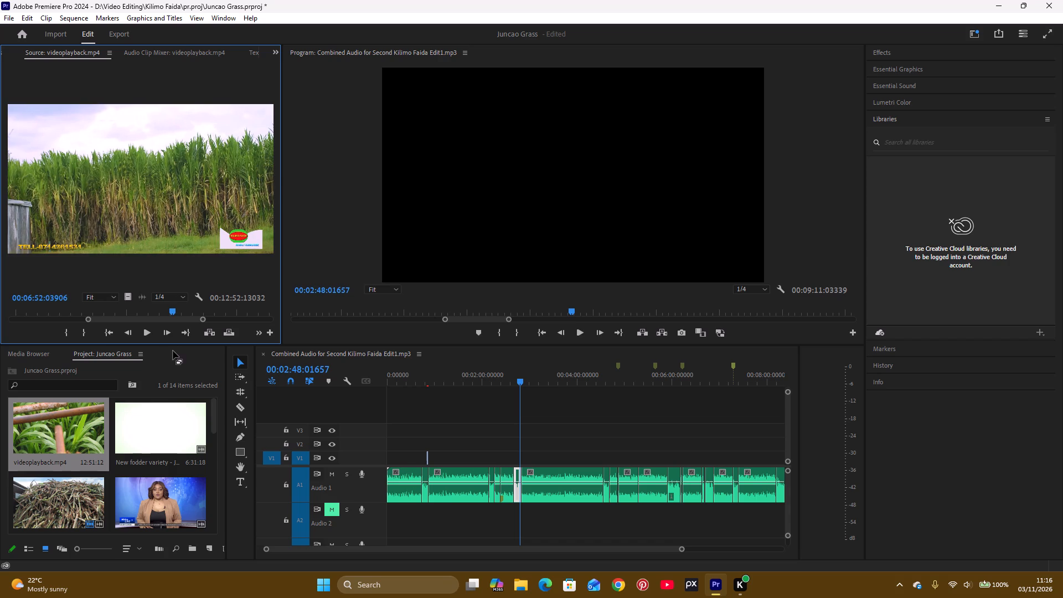
click(66, 331)
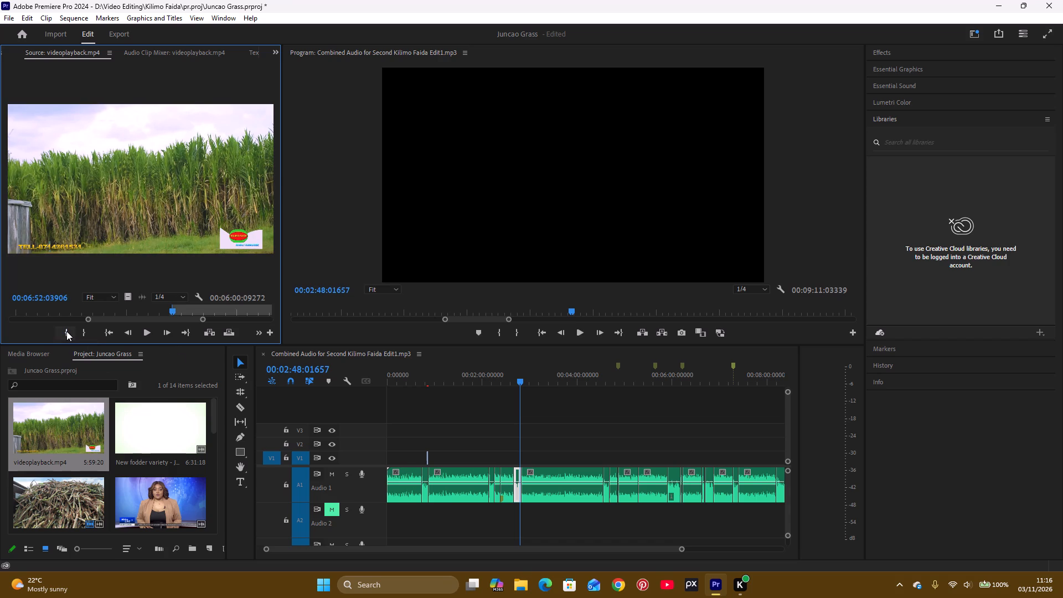
Play the grass field shot through and mark its Out point at about 00:07:07, just before the interview returns.
key(space)
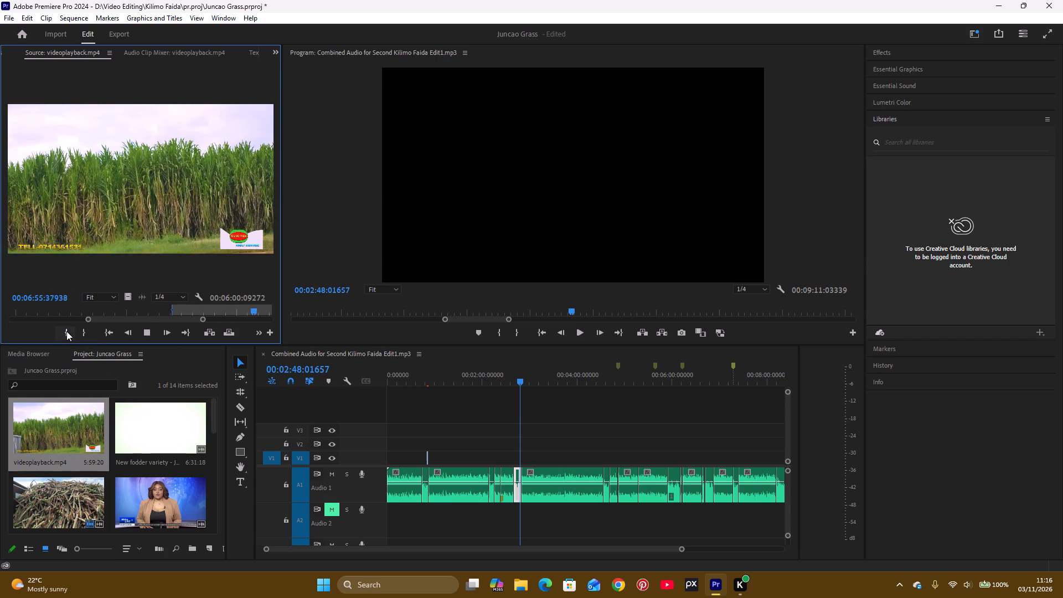
key(space)
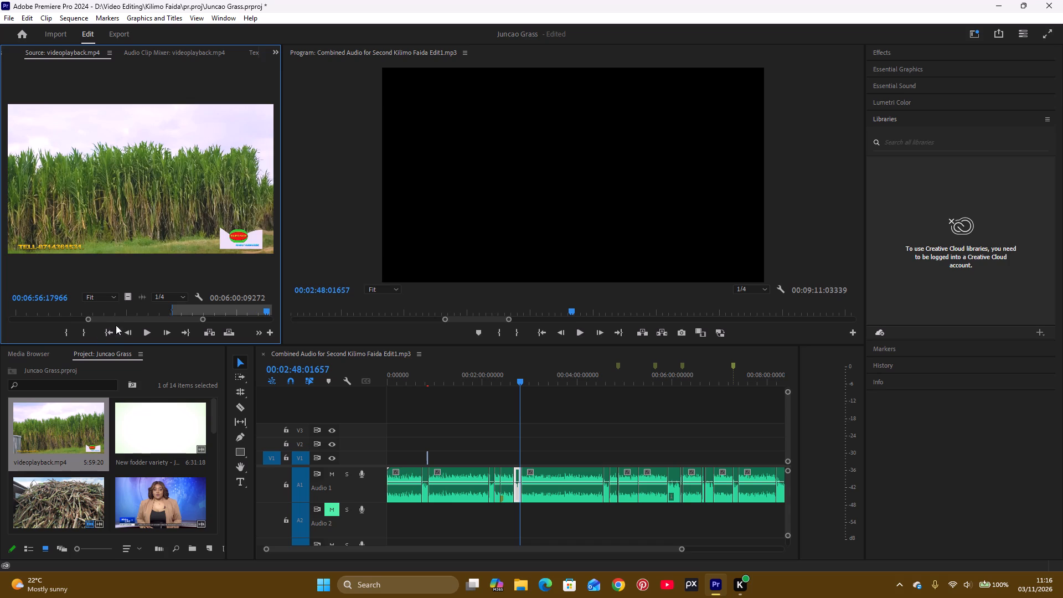
click(118, 318)
click(148, 337)
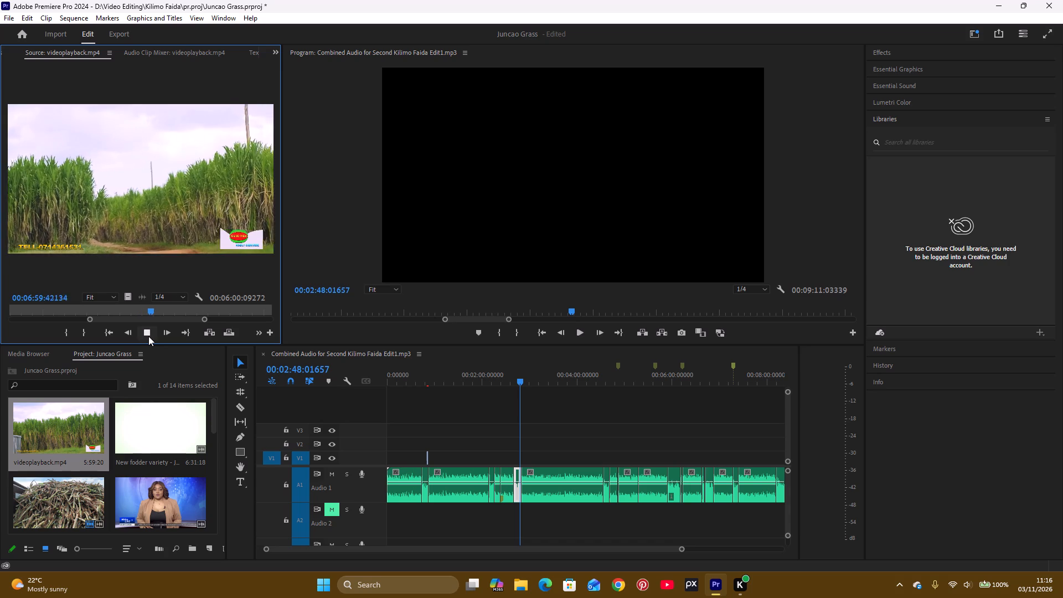
click(148, 336)
click(148, 336)
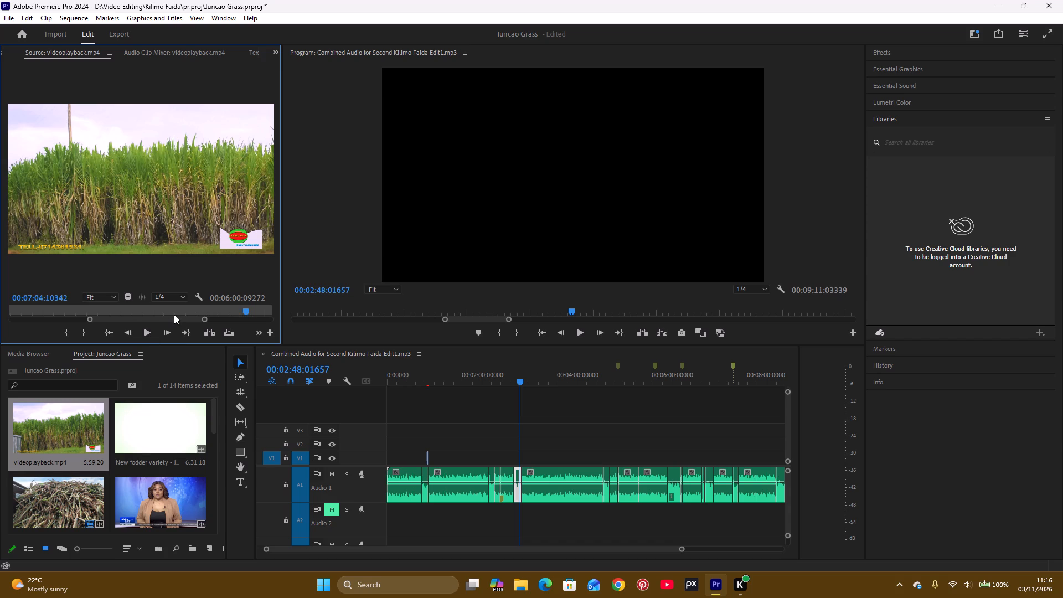
drag(176, 321, 188, 321)
drag(188, 321, 171, 334)
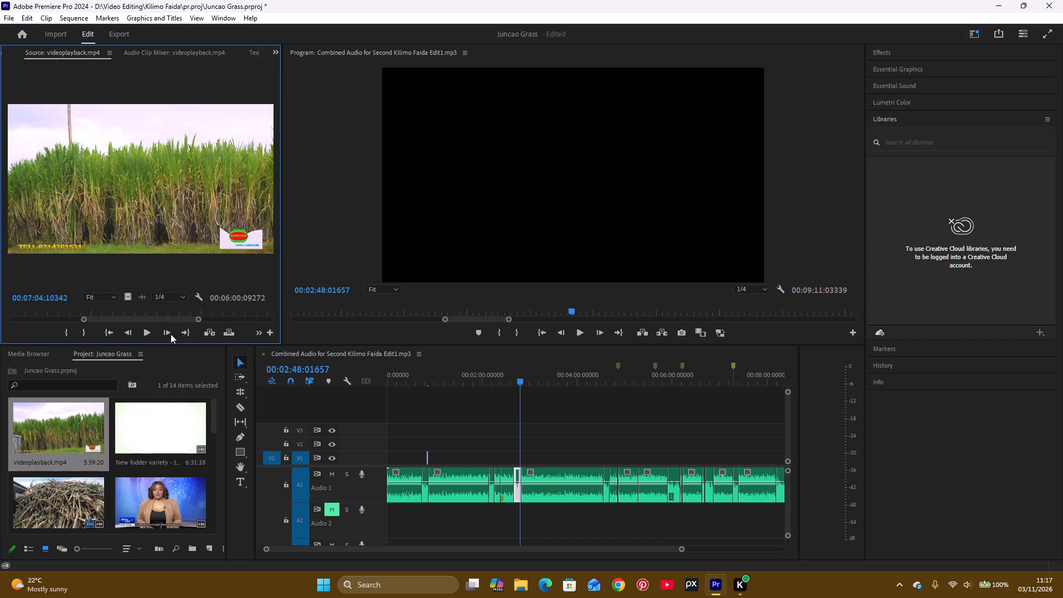
drag(171, 334, 173, 337)
drag(173, 337, 179, 333)
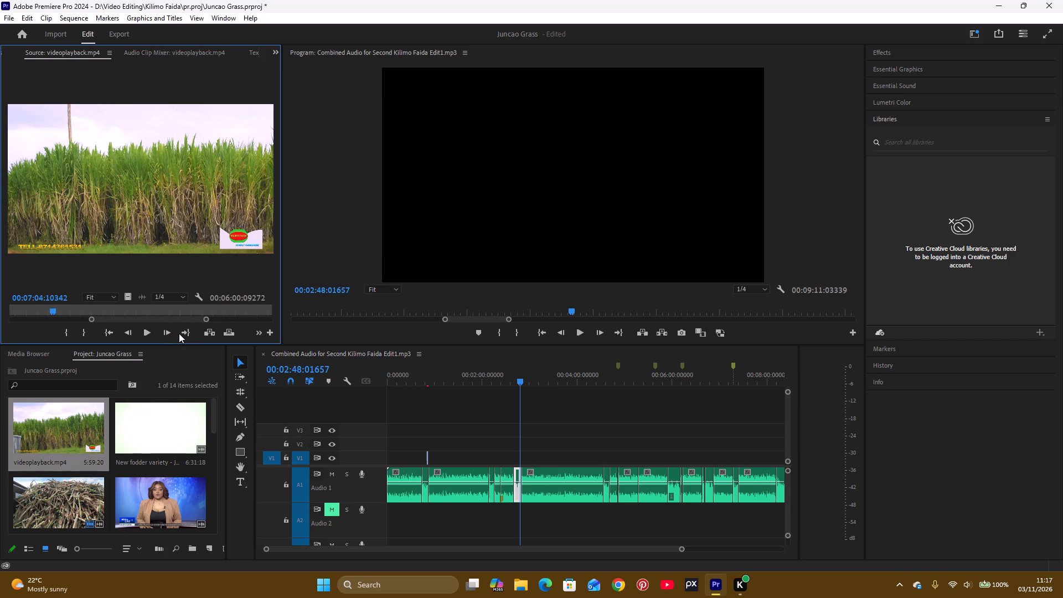
drag(179, 333, 176, 338)
click(143, 334)
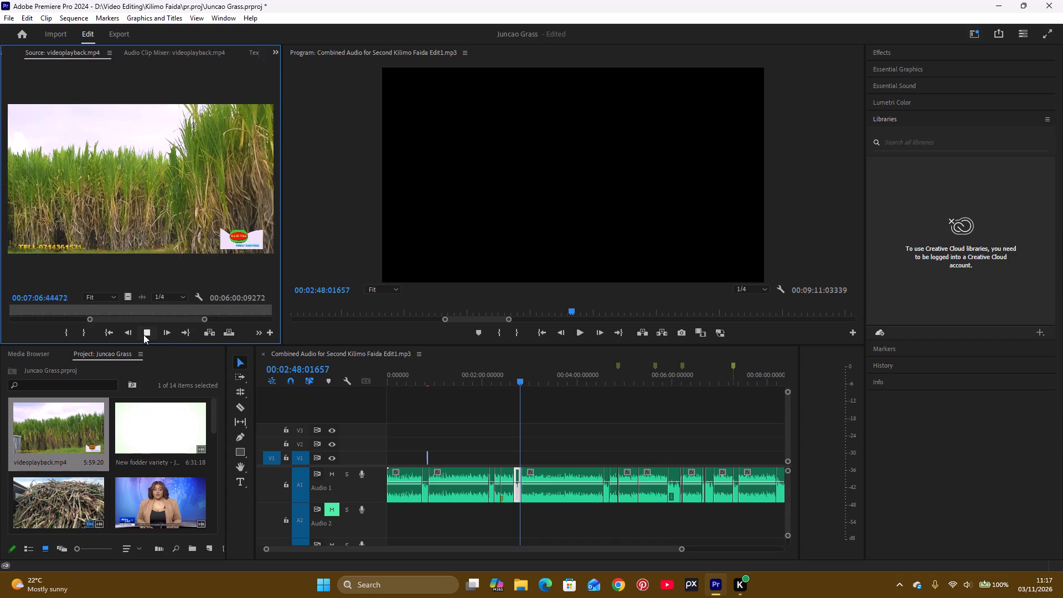
click(143, 334)
click(146, 328)
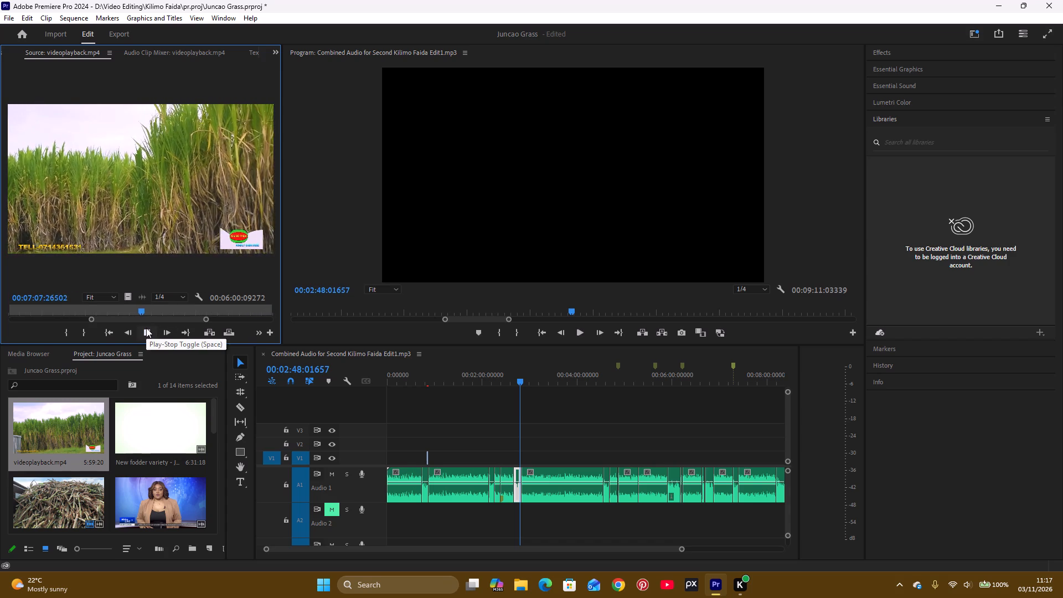
click(146, 328)
drag(154, 311, 154, 312)
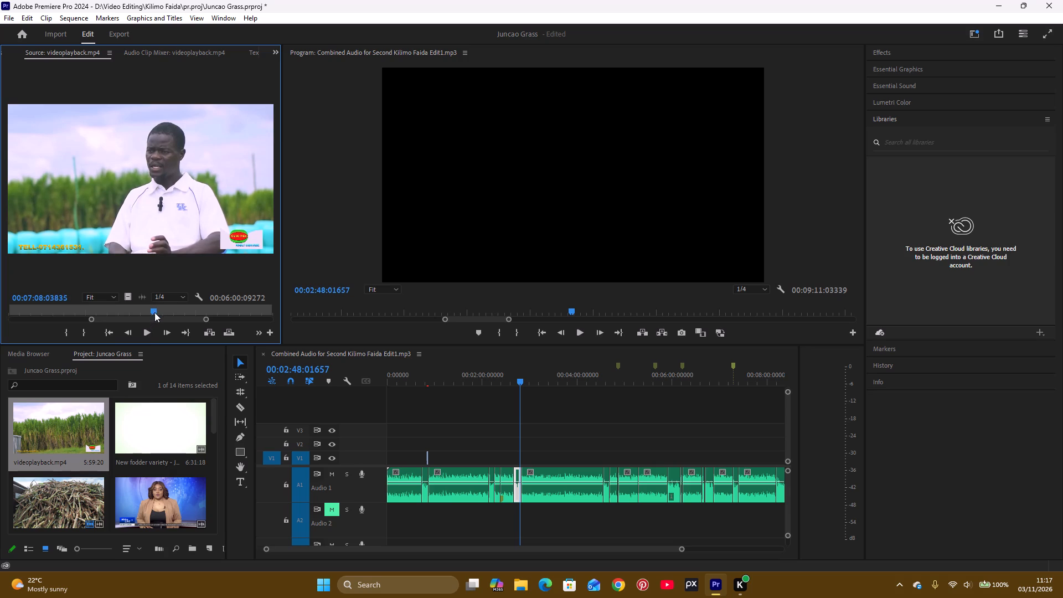
drag(154, 312, 145, 321)
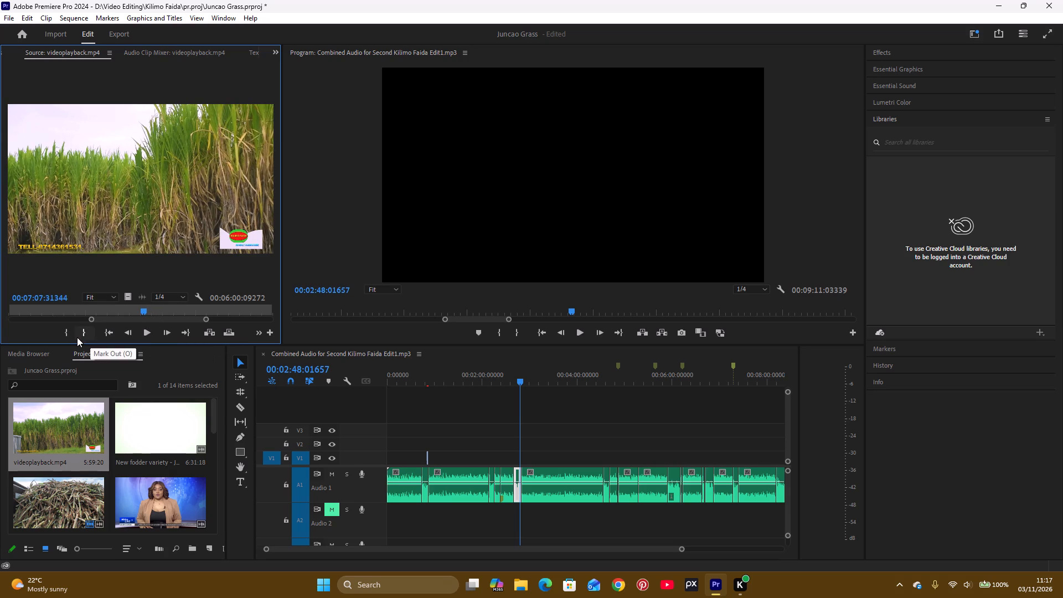
click(80, 336)
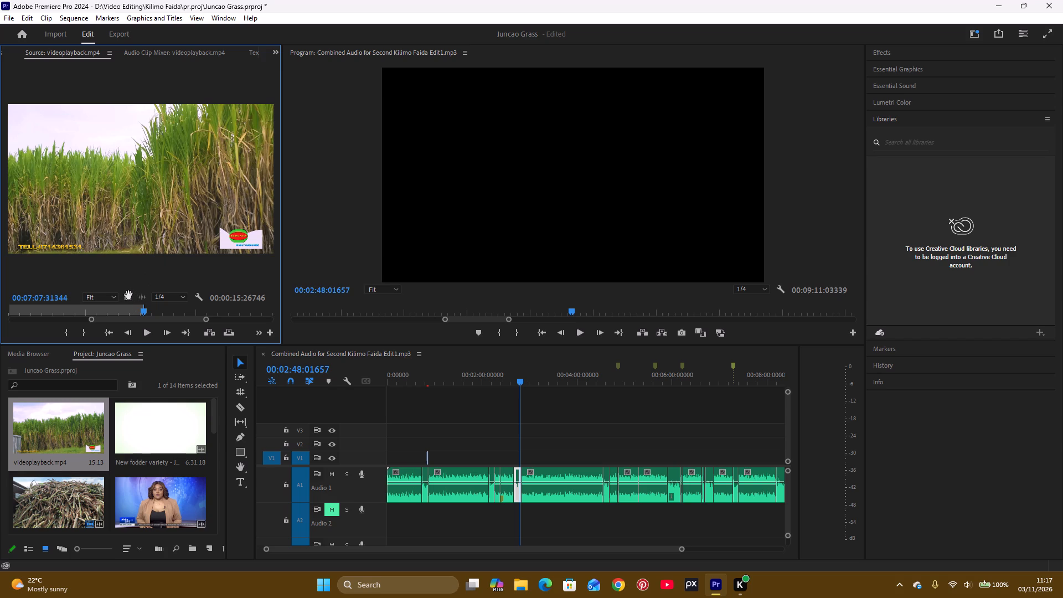
Place the marked grass field passage, video only, on V2 at the start of the selected short narration clip before 00:02:48.
drag(128, 295, 521, 435)
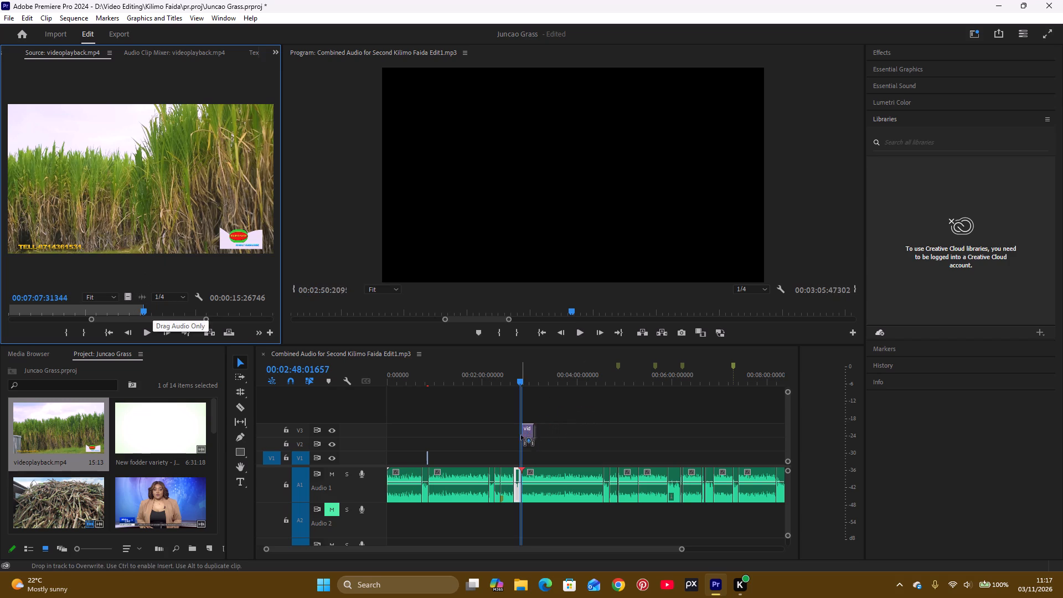
drag(521, 435, 514, 448)
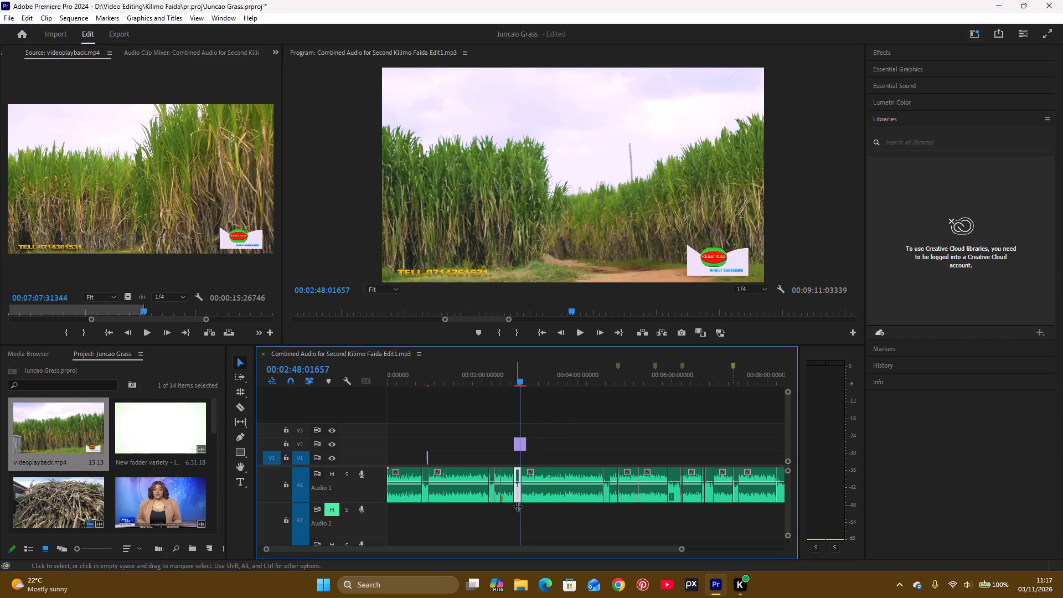
drag(683, 550, 644, 575)
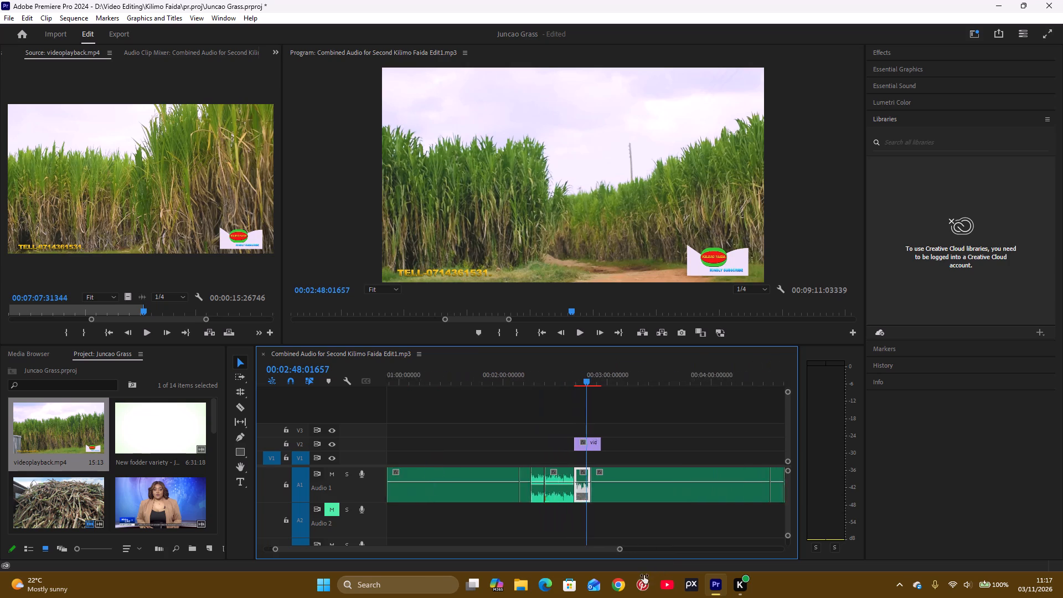
Play the narration from about 00:02:40 and trim the end of the grass field clip on V2 back to about 00:02:53.
drag(644, 575, 600, 580)
click(535, 382)
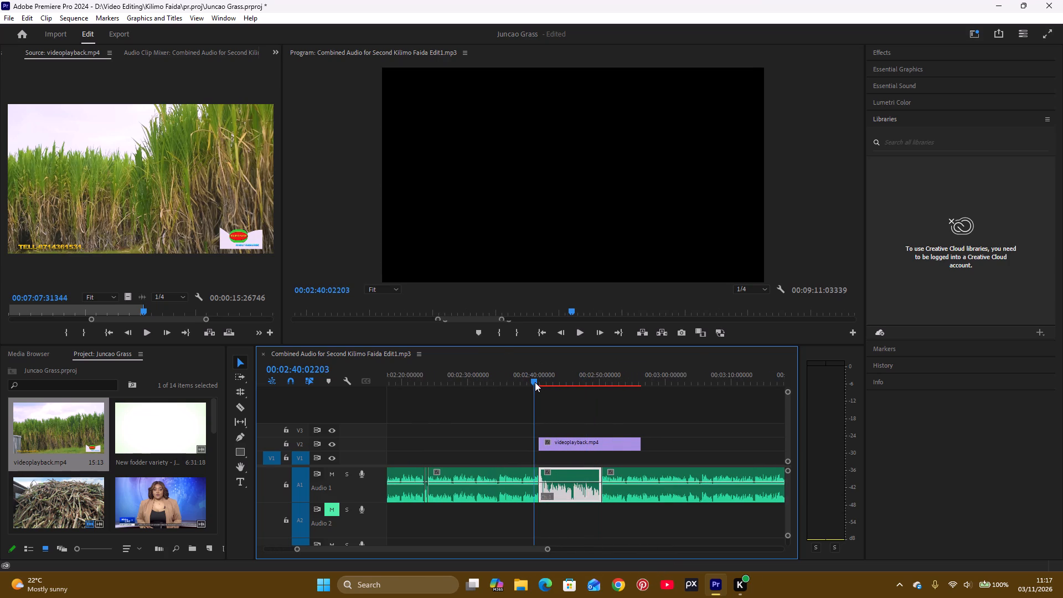
key(space)
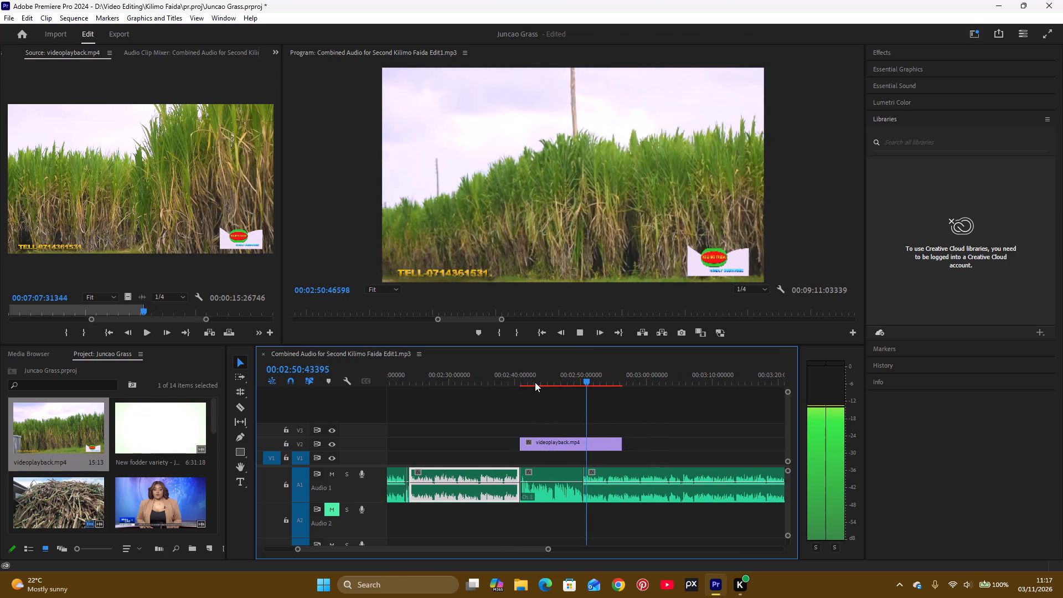
key(space)
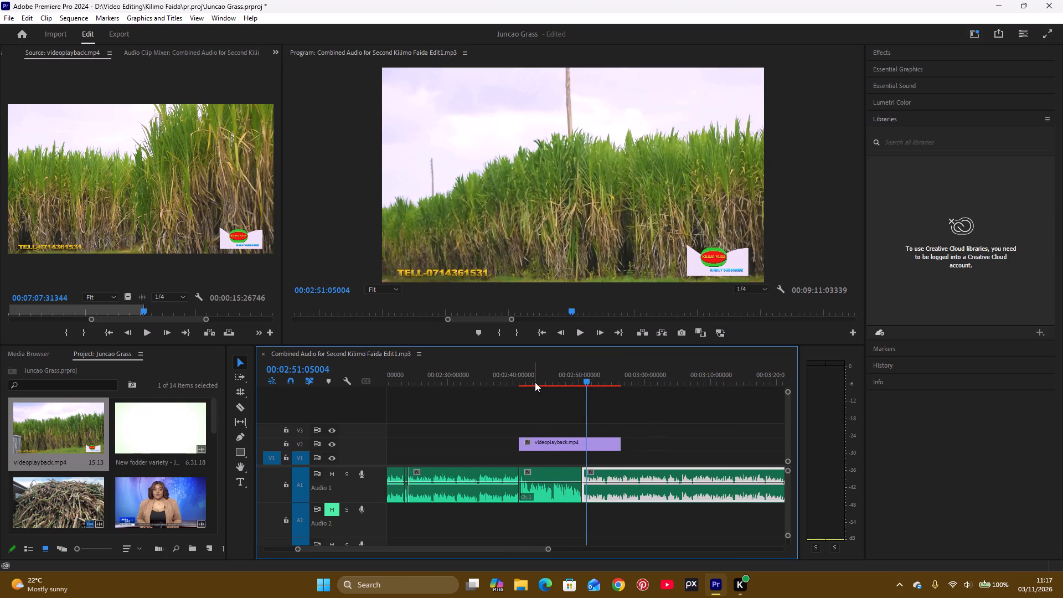
key(space)
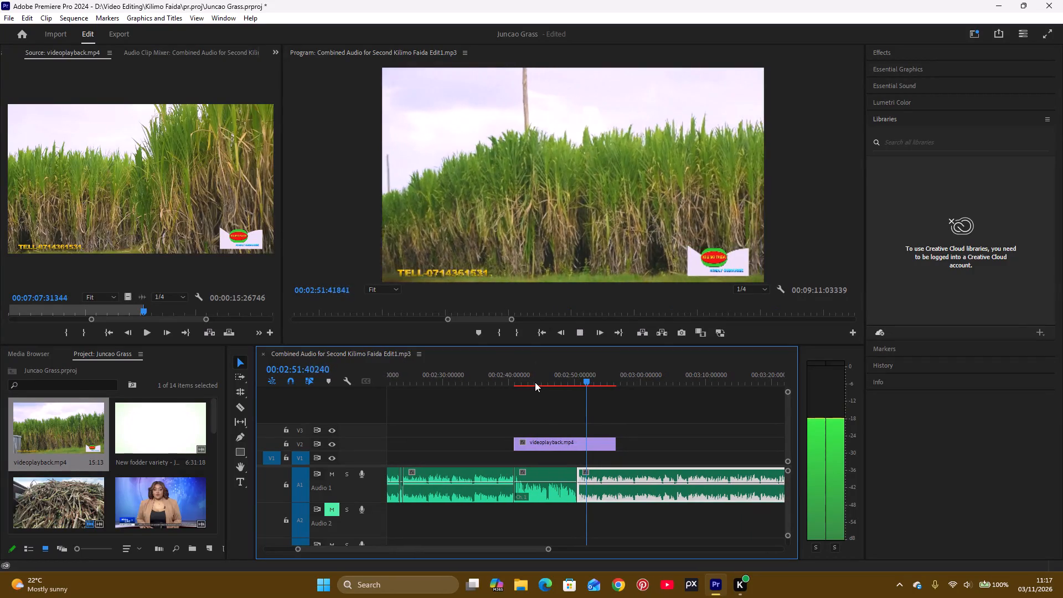
key(space)
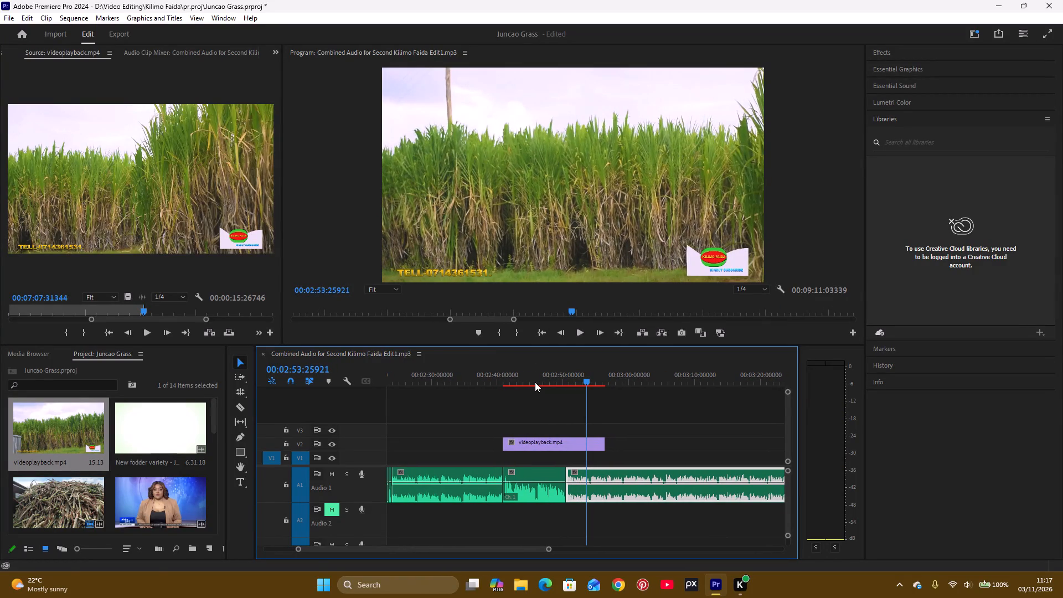
key(space)
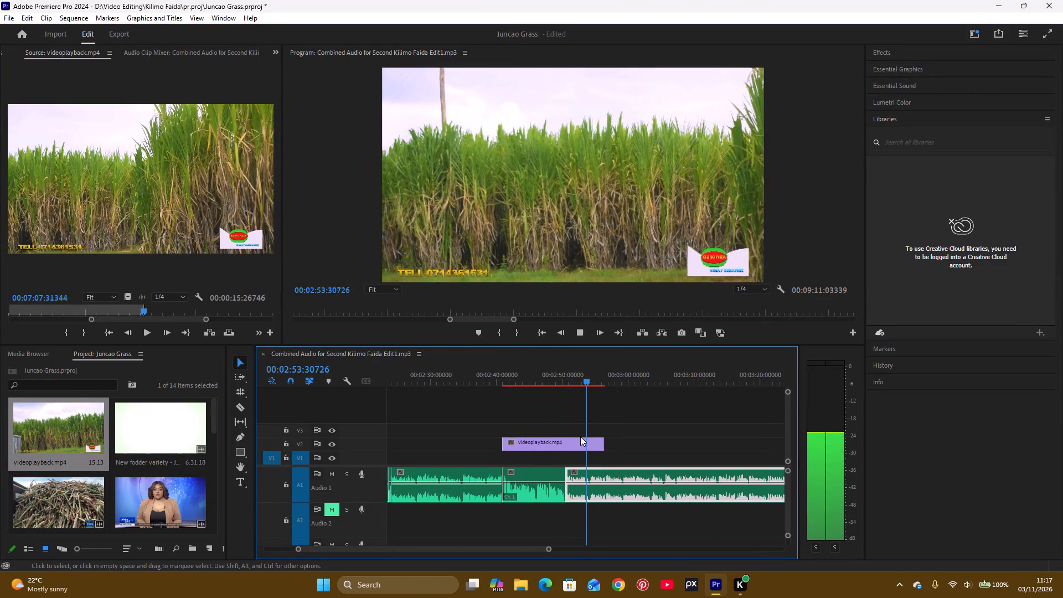
key(space)
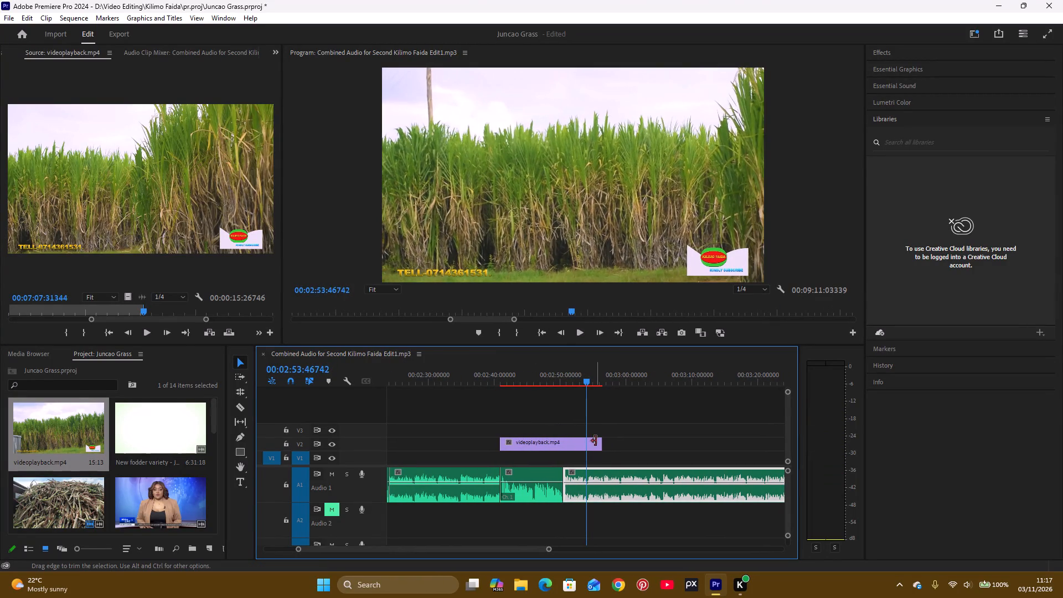
drag(600, 445, 587, 456)
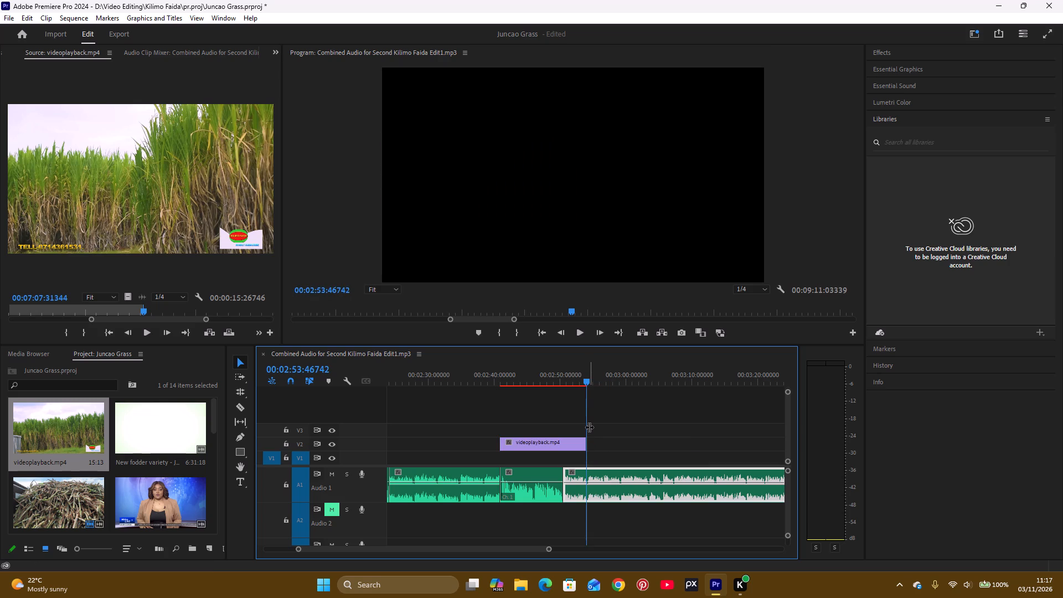
click(585, 447)
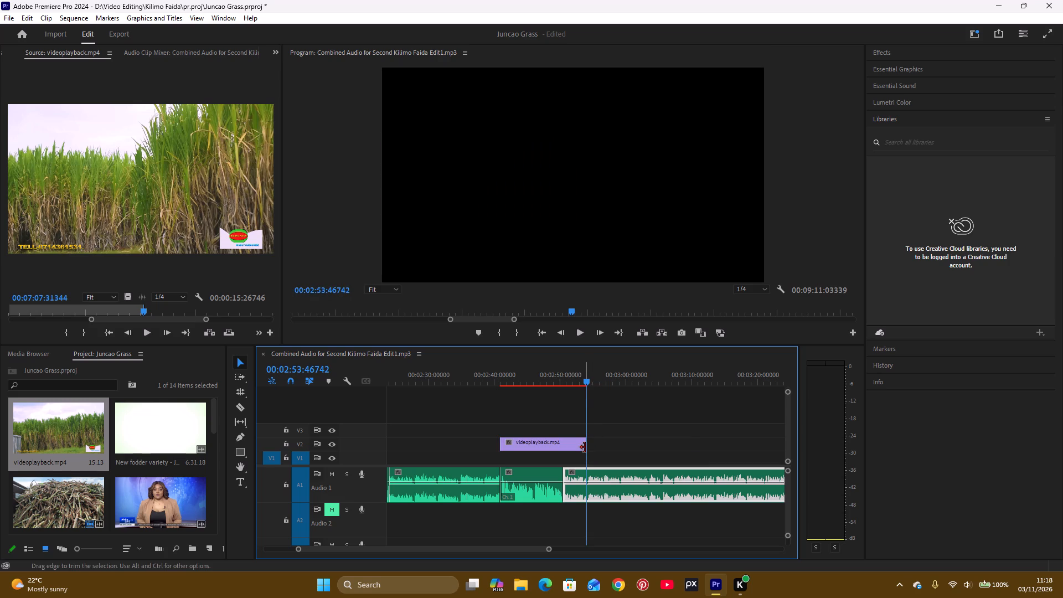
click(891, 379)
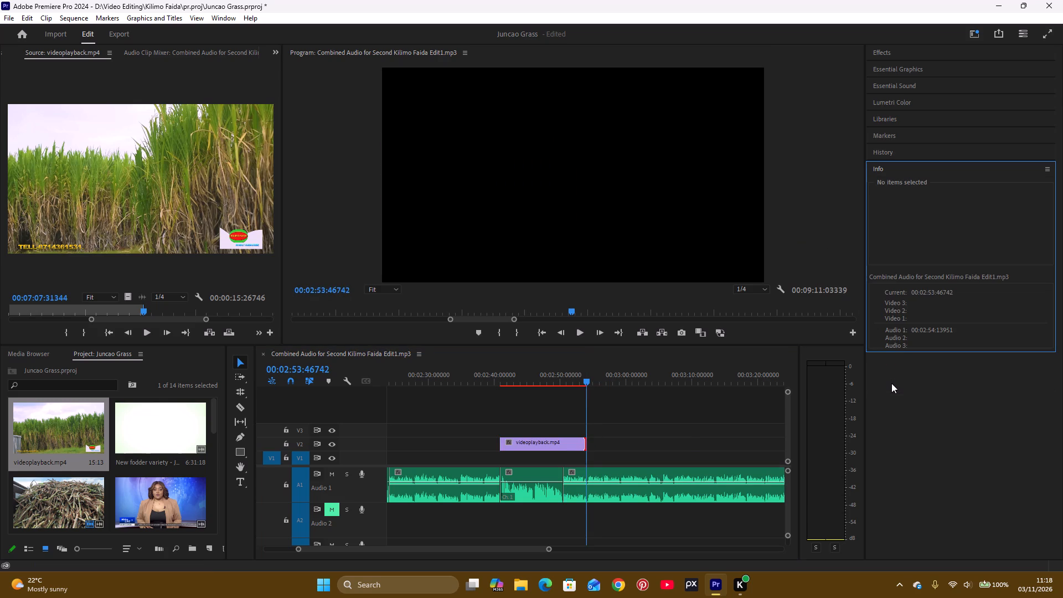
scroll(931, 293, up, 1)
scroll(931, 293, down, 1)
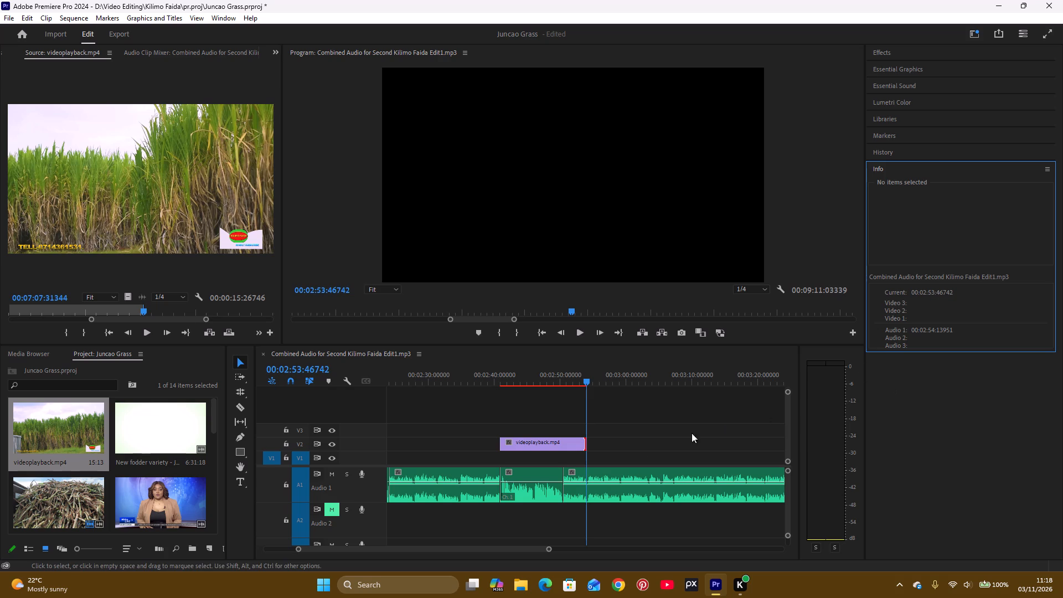
Replay the trimmed grass field clip against the narration from about 00:02:40 and move it down from V2 to V1.
click(548, 445)
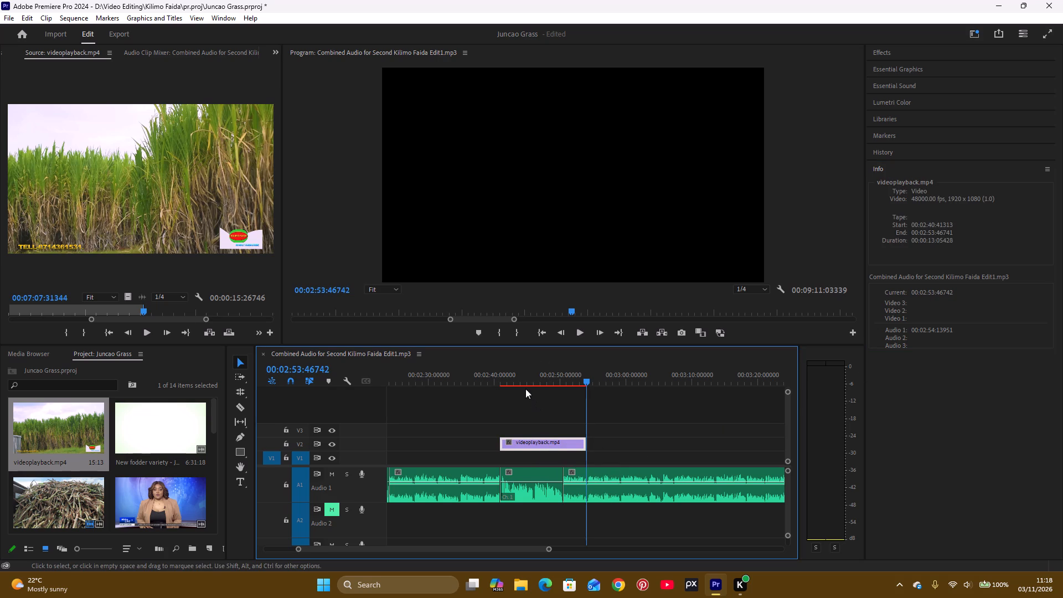
click(499, 375)
key(space)
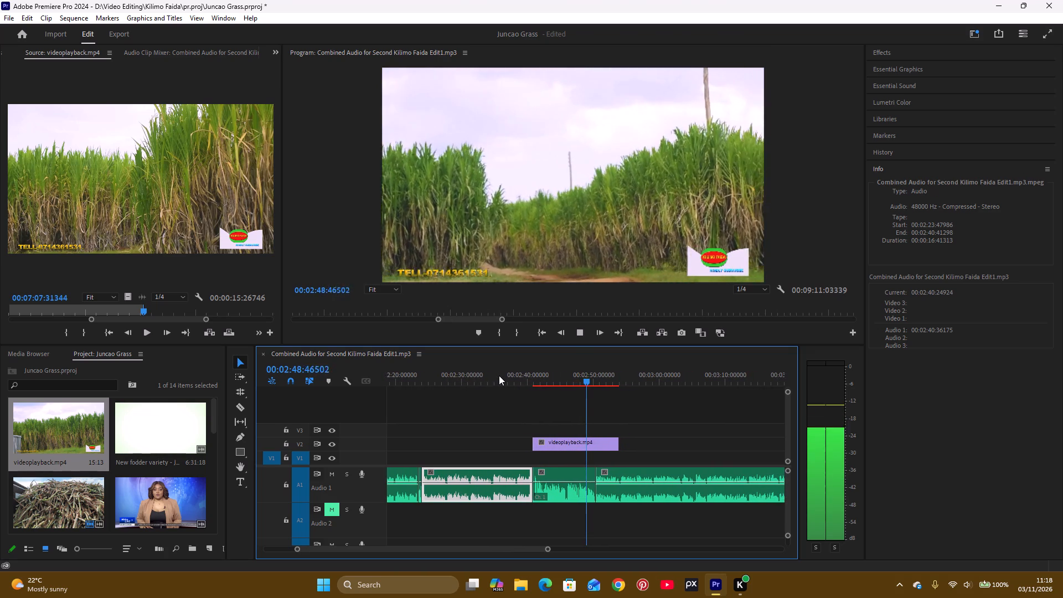
key(space)
key(space)
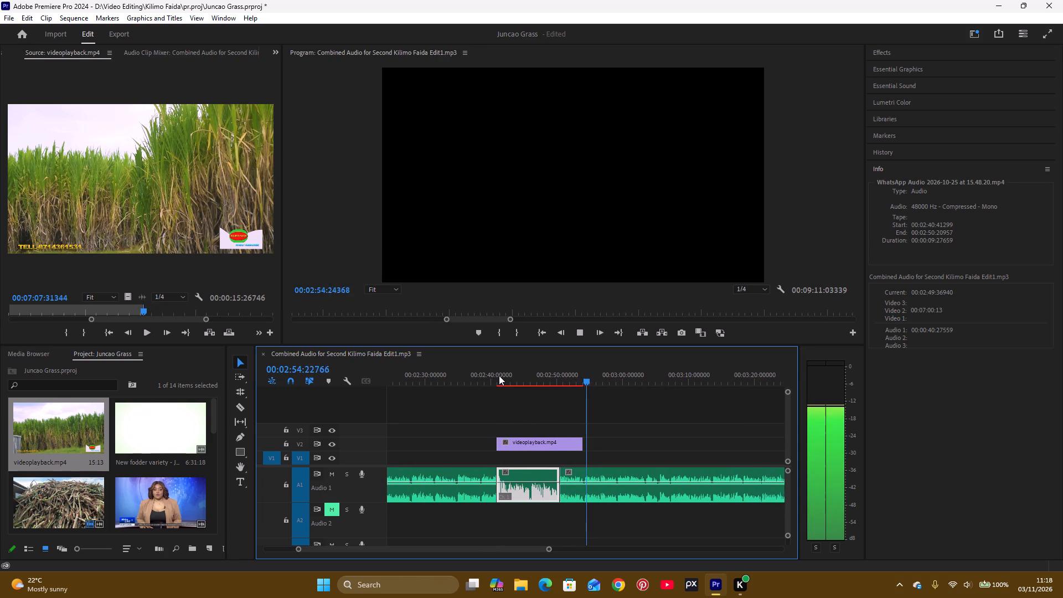
key(space)
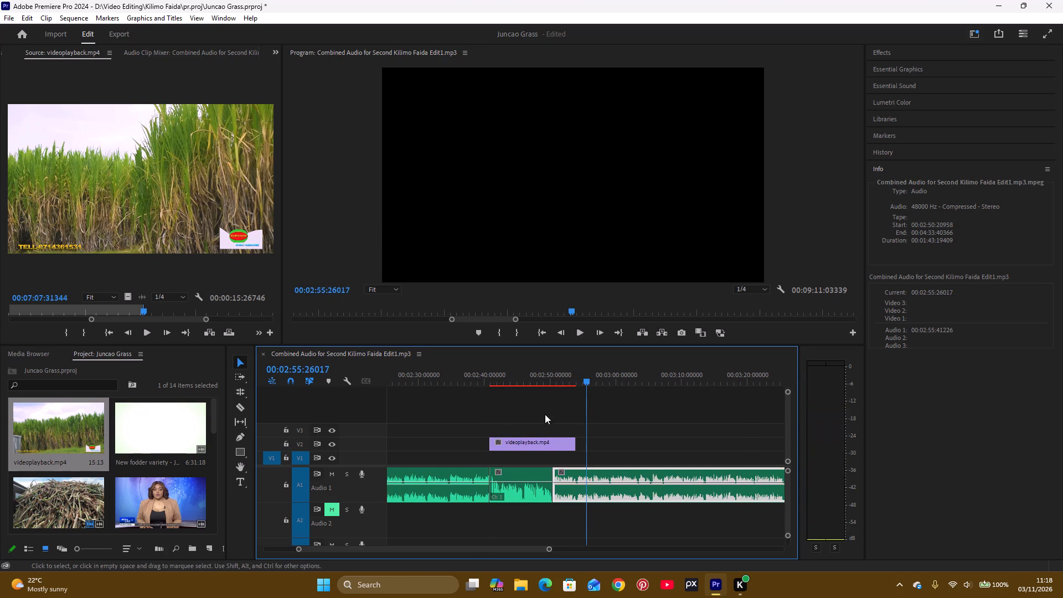
drag(525, 440, 524, 455)
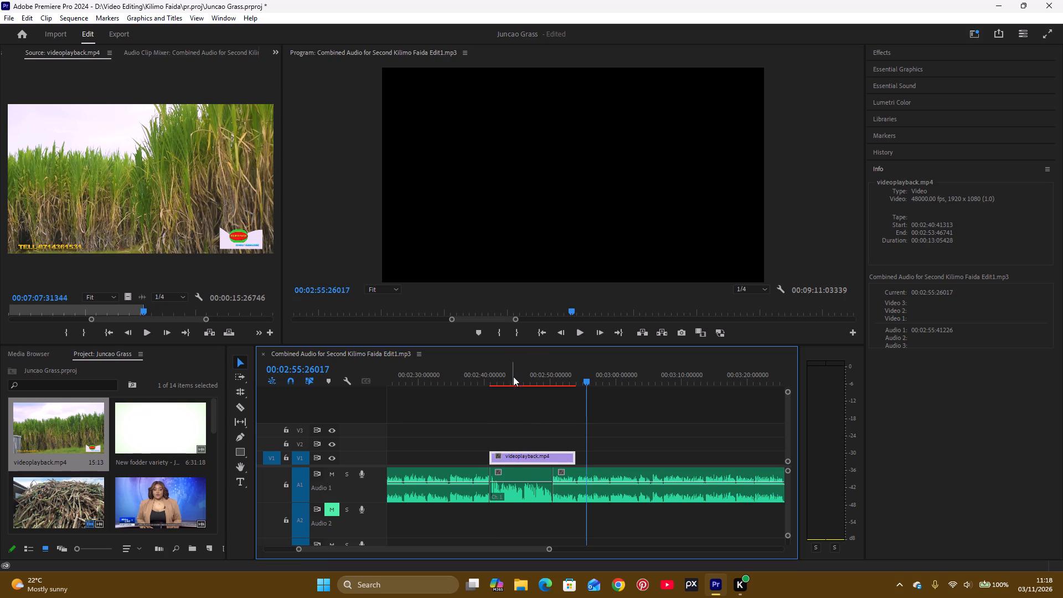
Set the grass field clip's scale to 110 and its vertical position to 566, pushing the phone number caption out of frame.
click(514, 373)
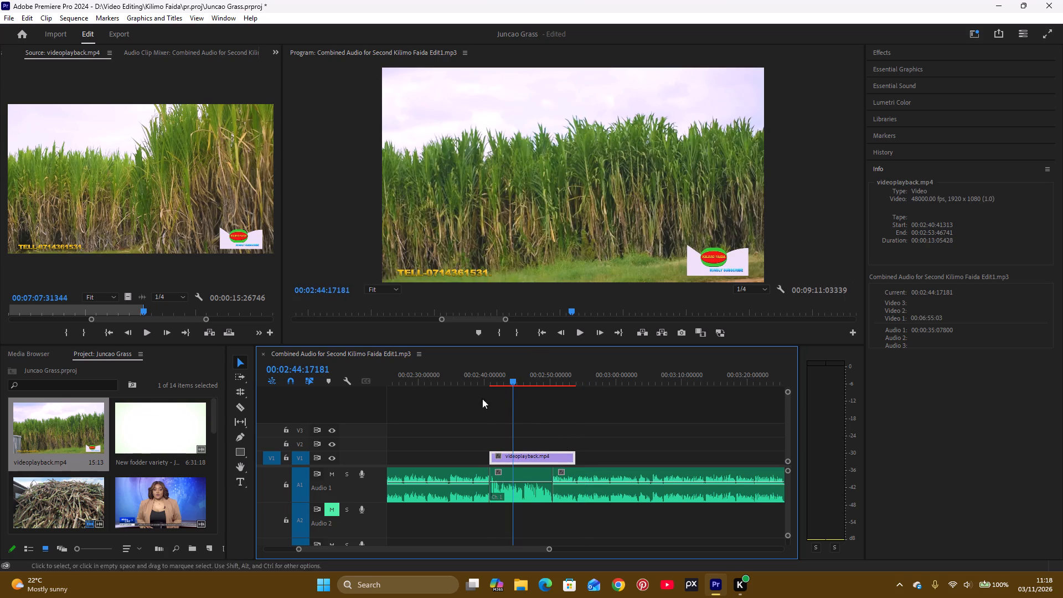
scroll(43, 56, up, 1)
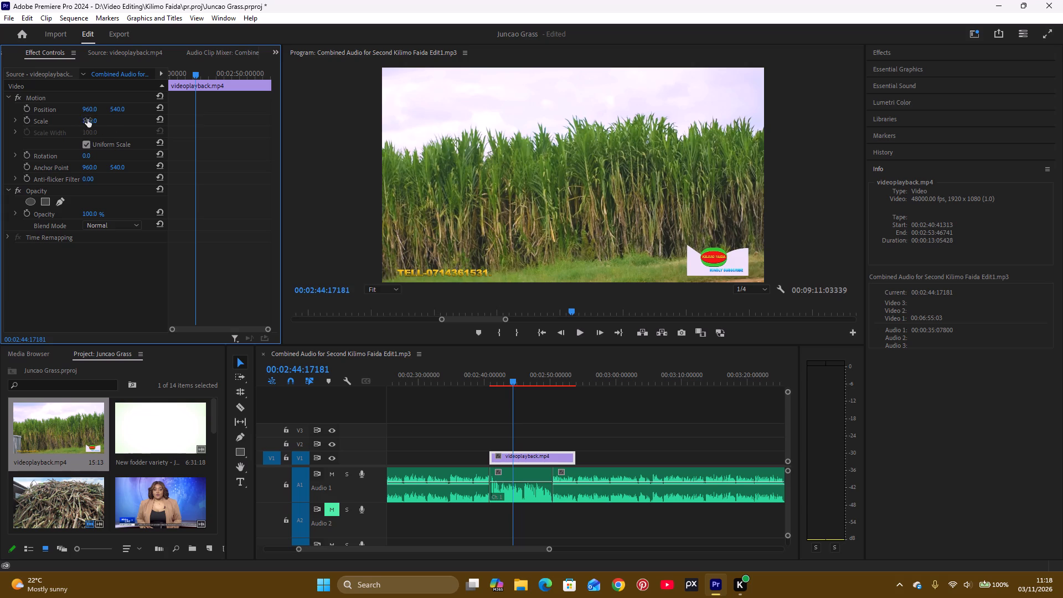
drag(89, 121, 101, 125)
drag(114, 109, 119, 107)
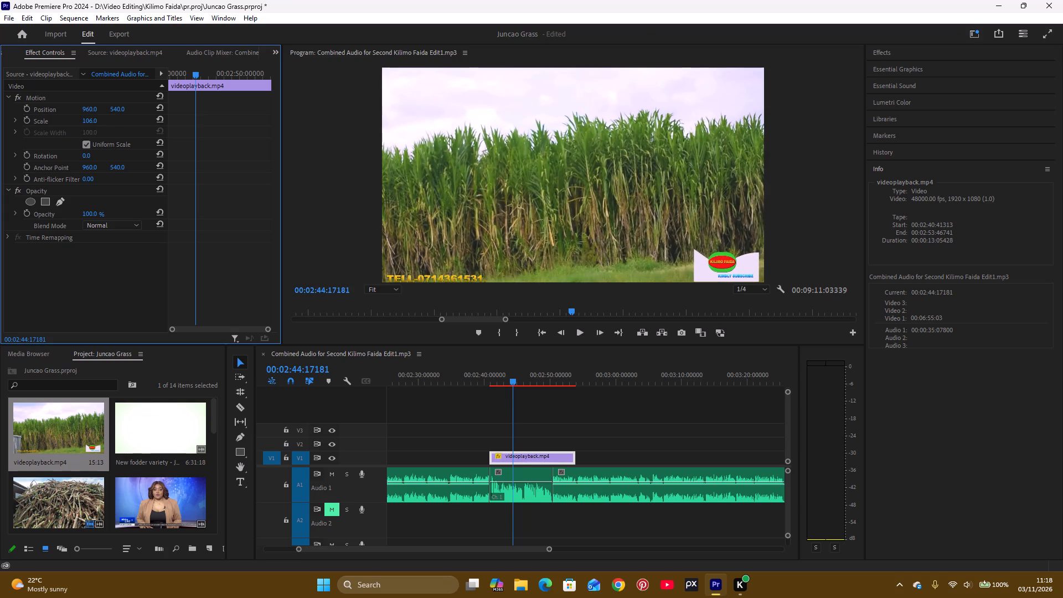
drag(119, 107, 163, 96)
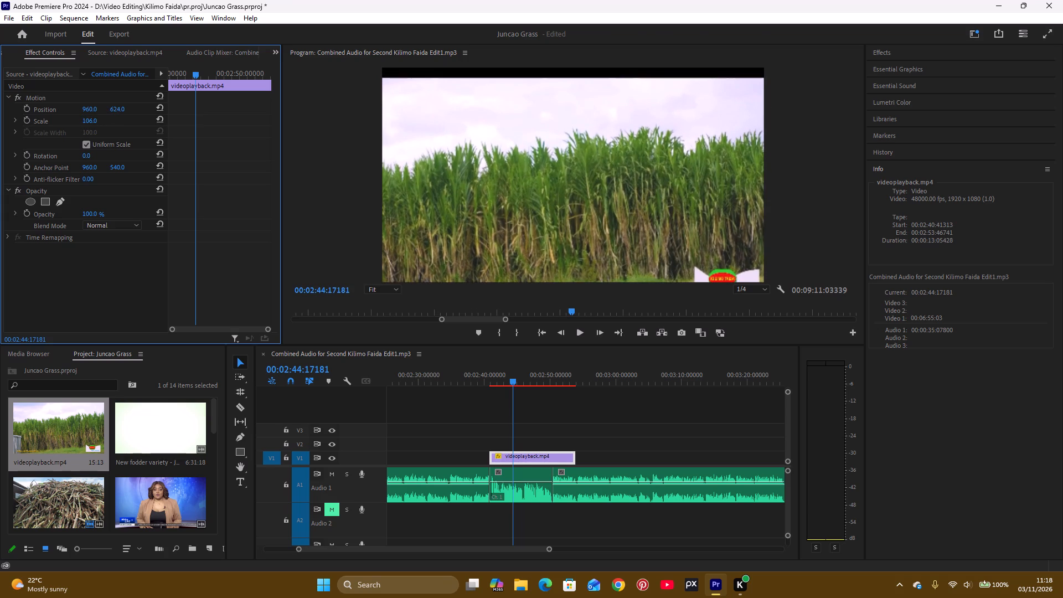
drag(163, 96, 154, 101)
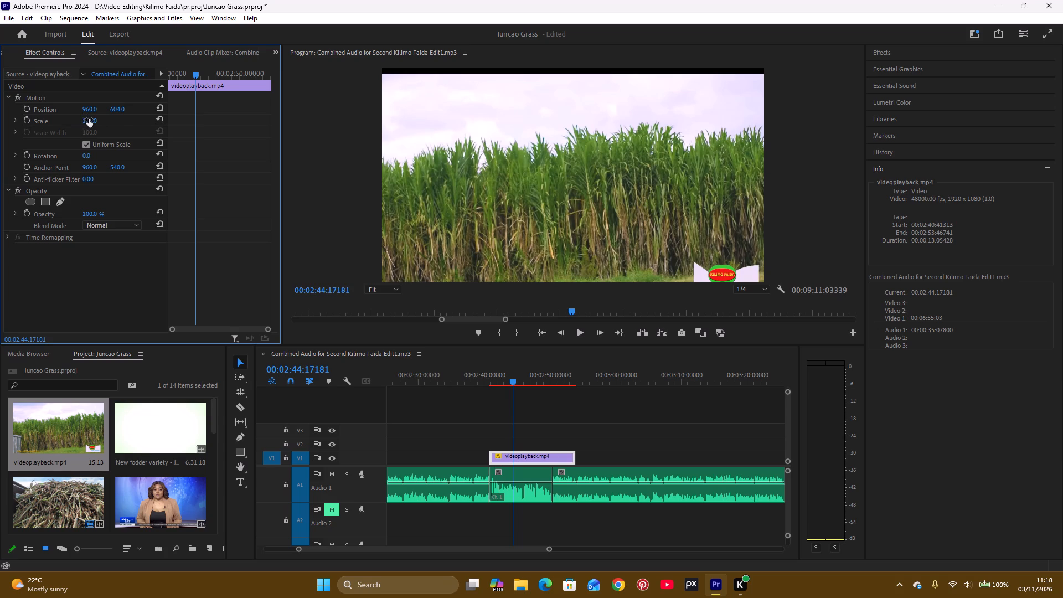
click(89, 122)
click(96, 118)
key(ctrl+a)
text(110)
key(Return)
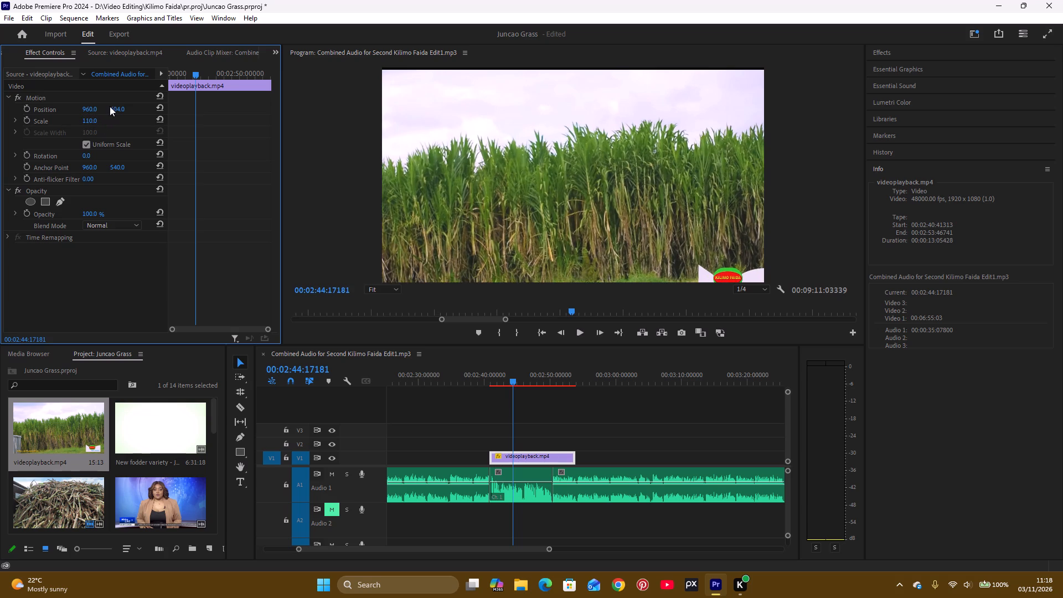
drag(118, 110, 83, 131)
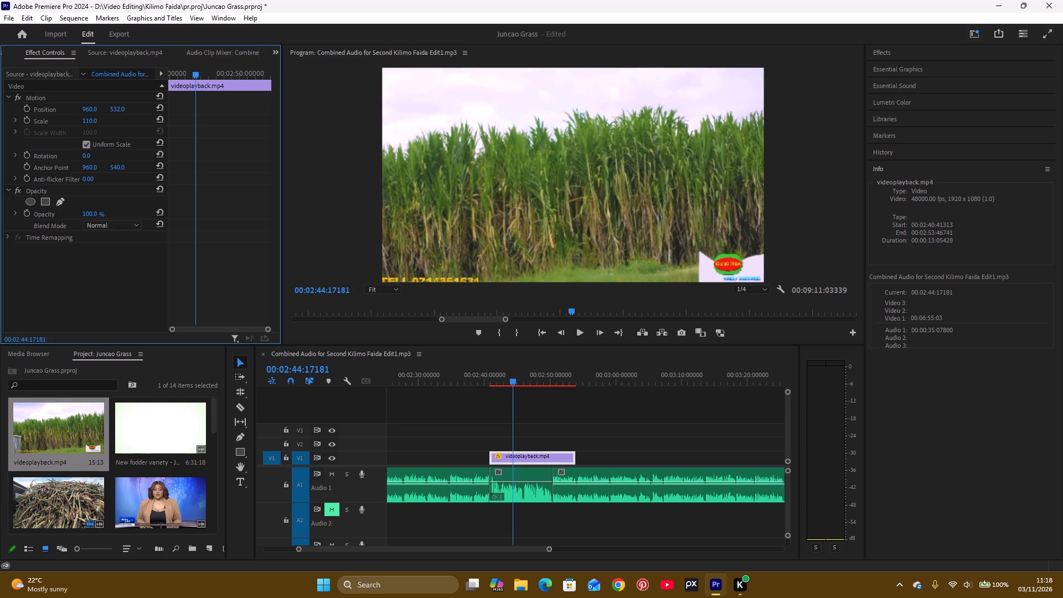
drag(83, 131, 96, 122)
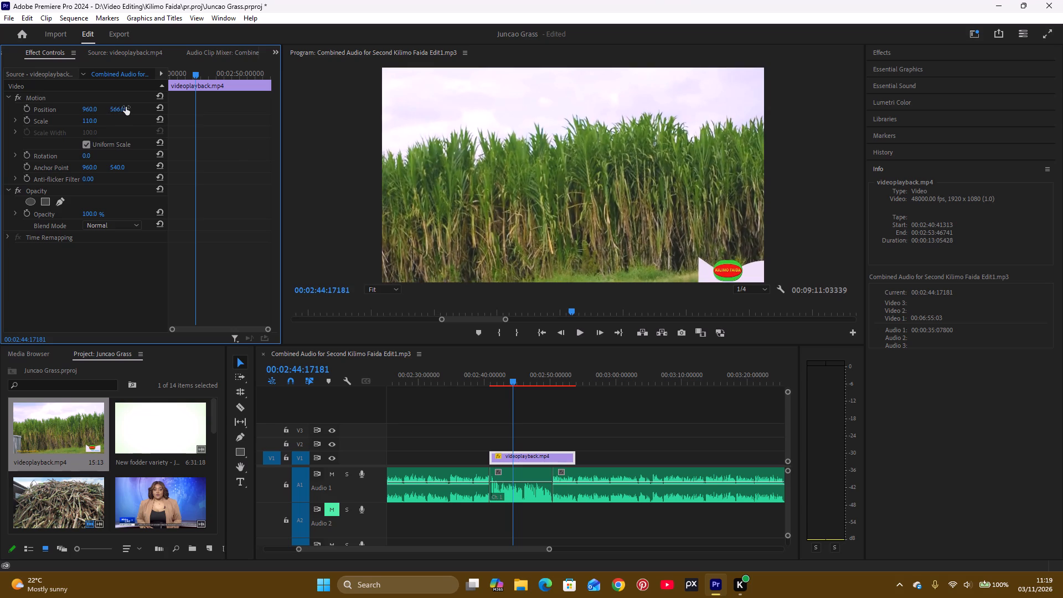
Play the reframed grass field clip against the narration from about 00:02:44 to 00:02:51.
key(space)
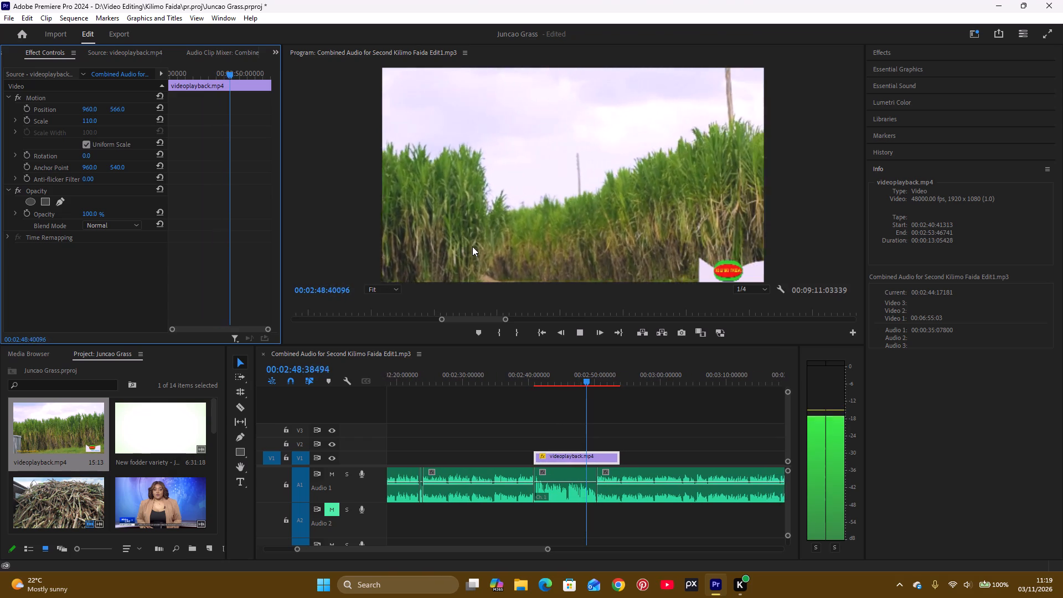
key(space)
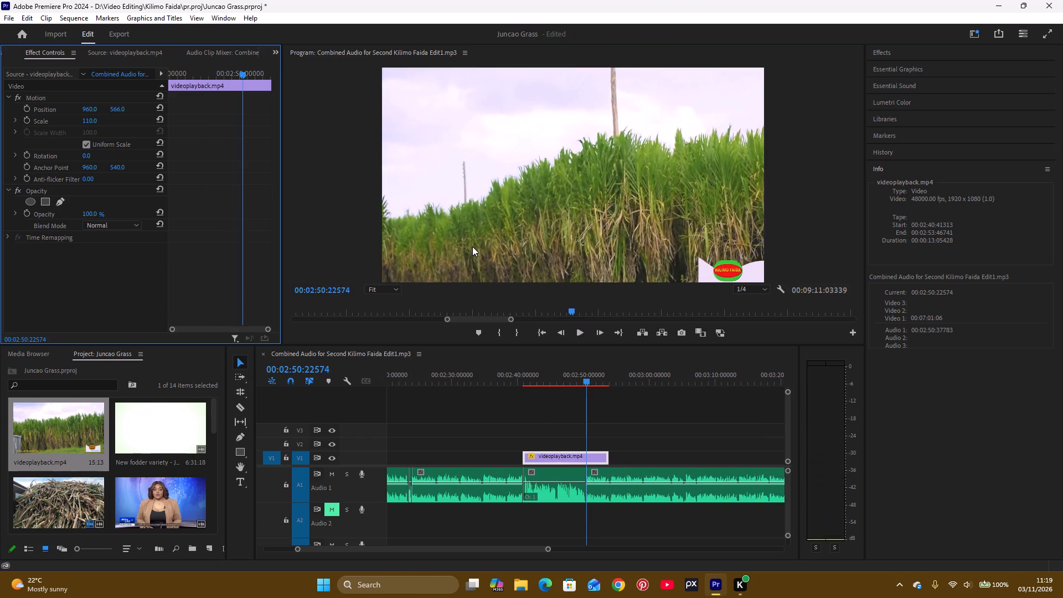
key(space)
key(space)
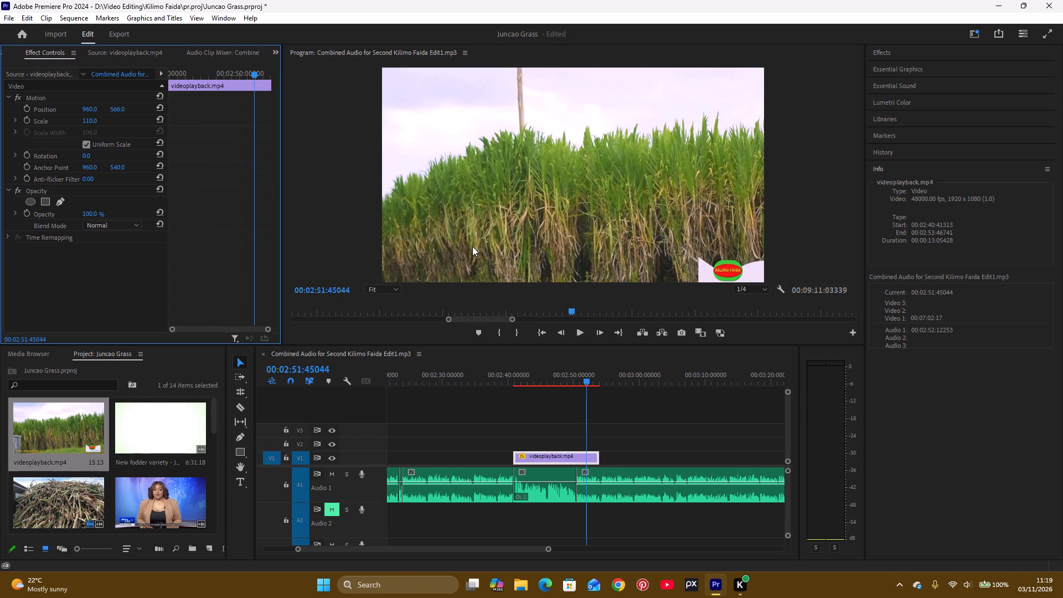